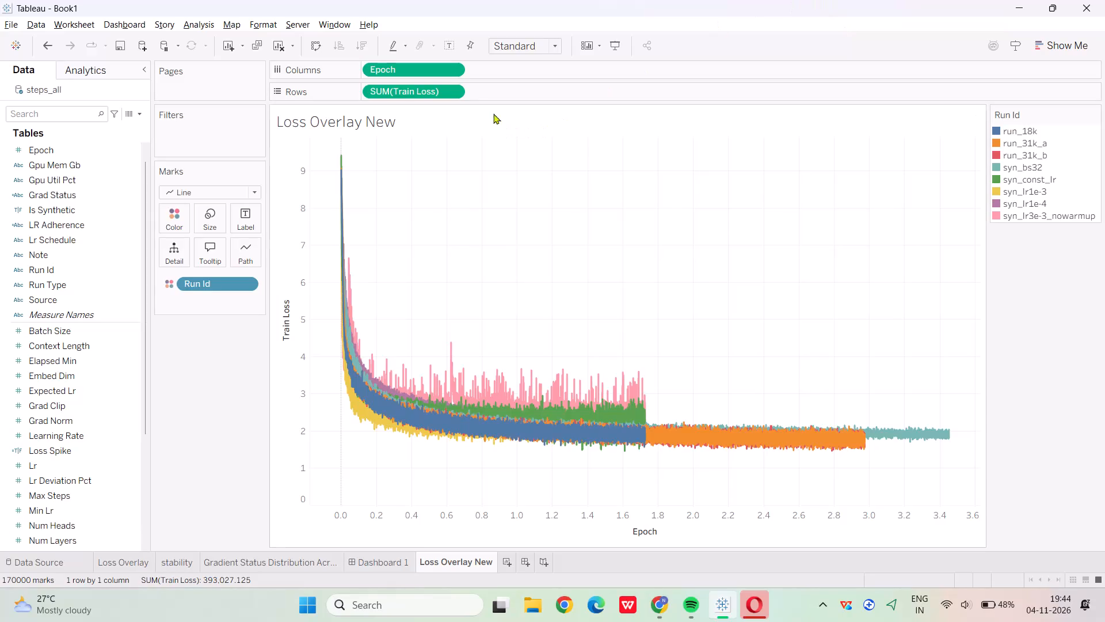
# Add the Epoch field to the Path property of the chart's marks.
pyautogui.click(440, 65)
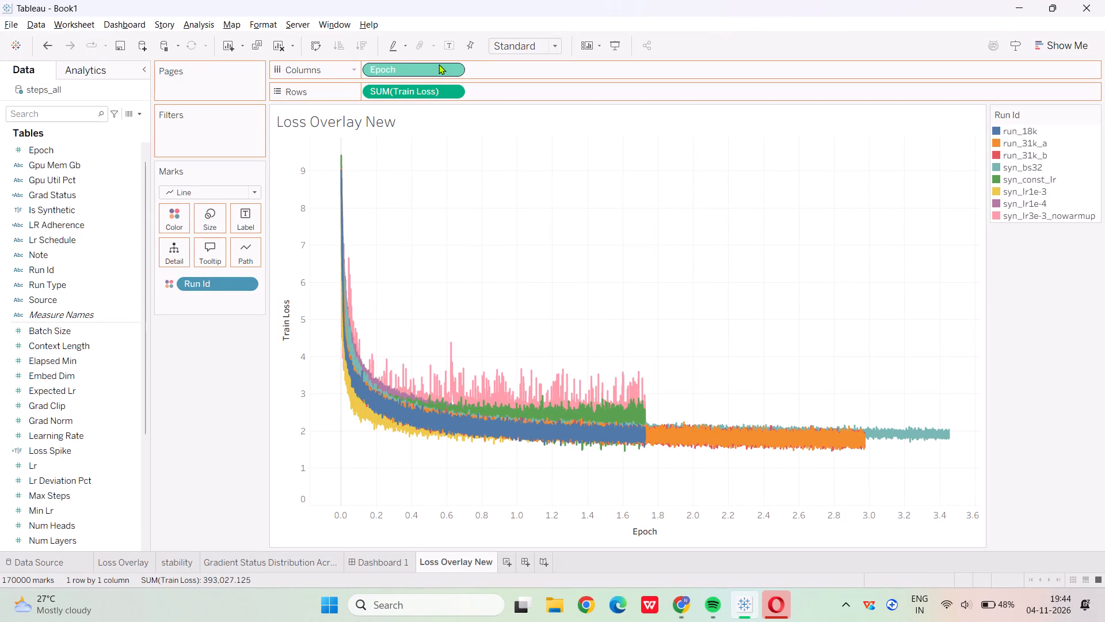
pyautogui.scroll(6, 57, 165)
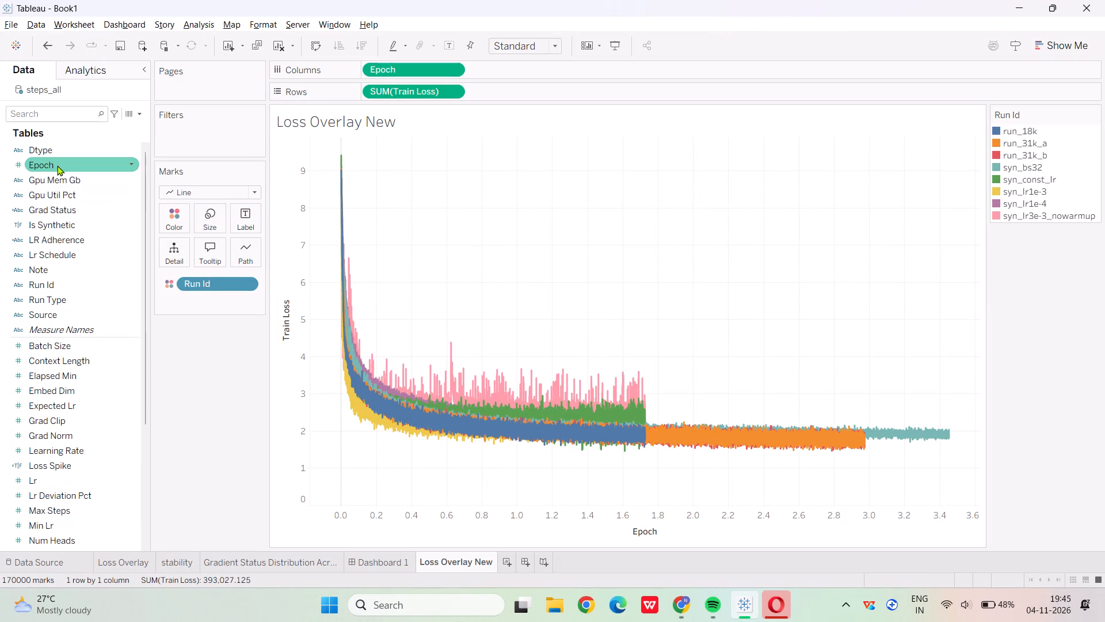
pyautogui.moveTo(51, 165); pyautogui.dragTo(124, 180)
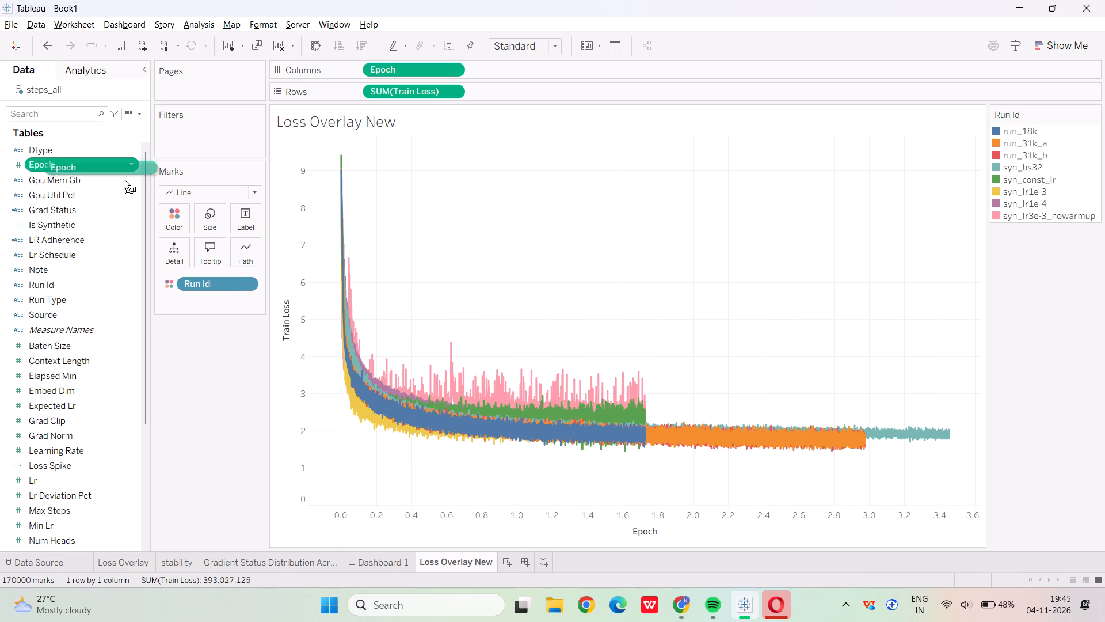
pyautogui.moveTo(124, 180); pyautogui.dragTo(244, 262)
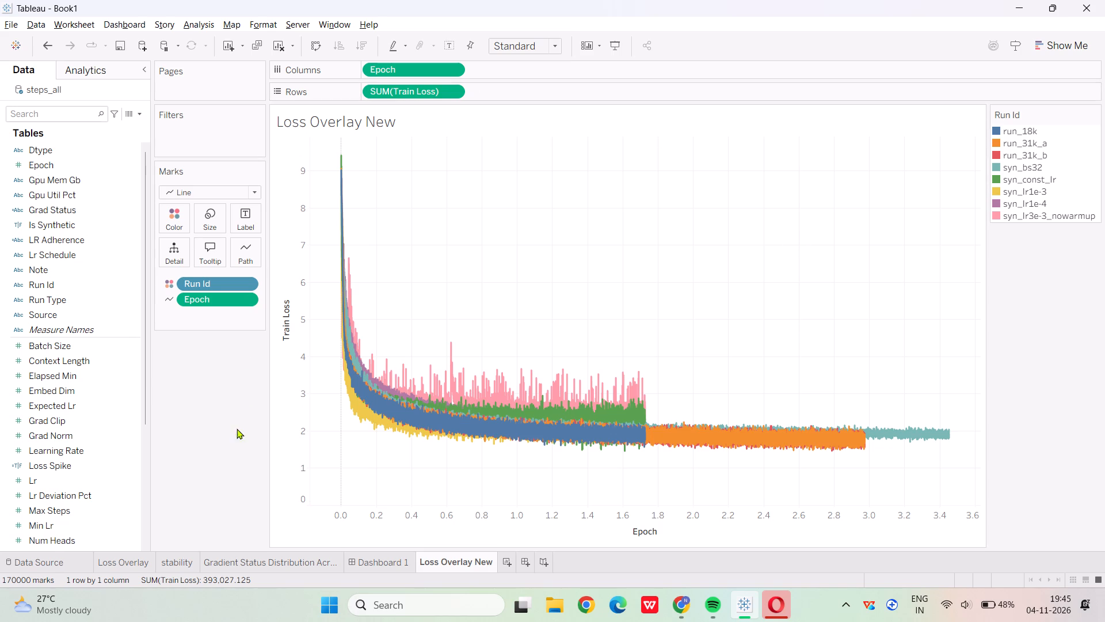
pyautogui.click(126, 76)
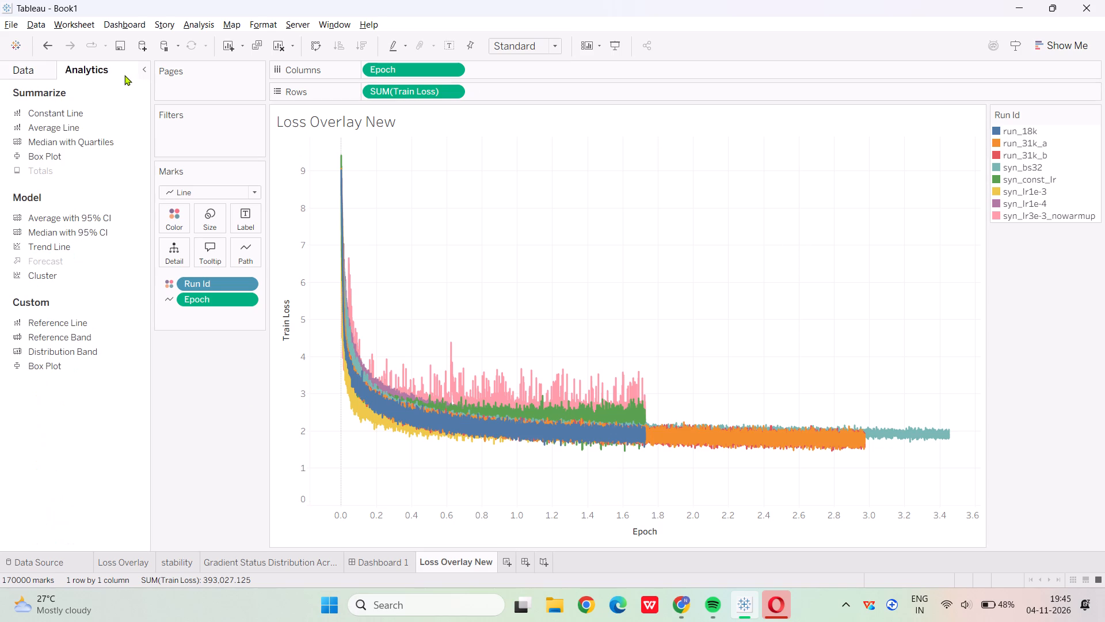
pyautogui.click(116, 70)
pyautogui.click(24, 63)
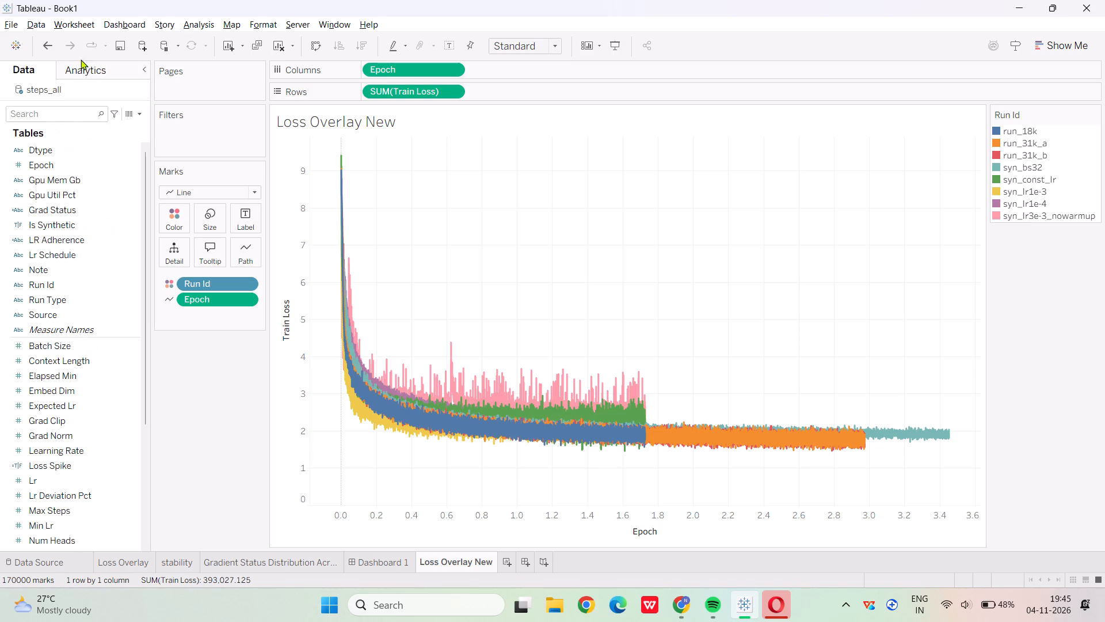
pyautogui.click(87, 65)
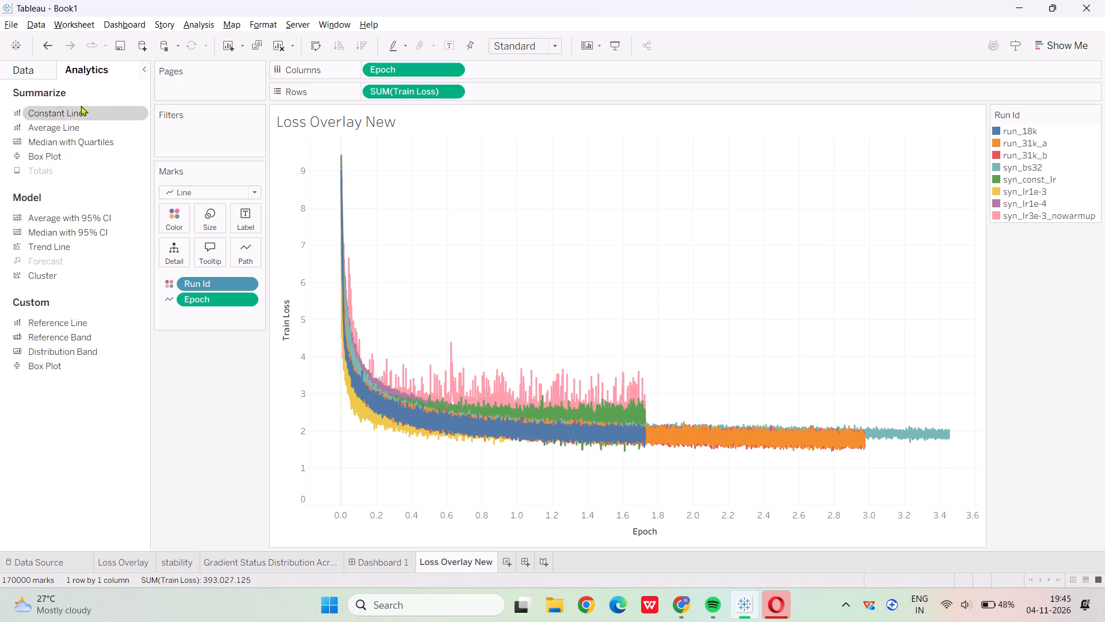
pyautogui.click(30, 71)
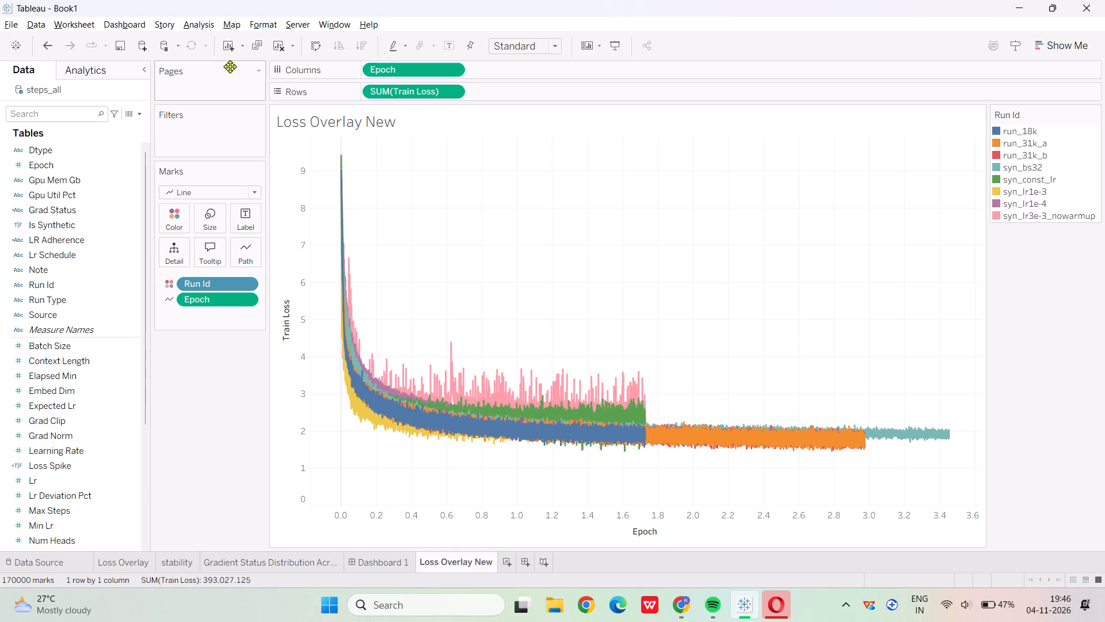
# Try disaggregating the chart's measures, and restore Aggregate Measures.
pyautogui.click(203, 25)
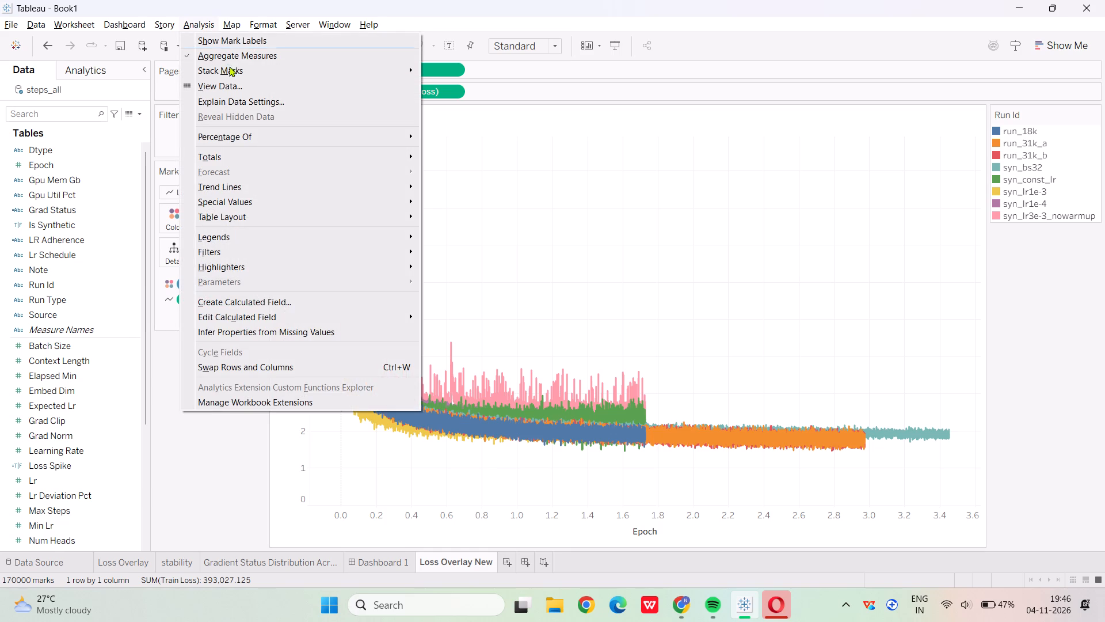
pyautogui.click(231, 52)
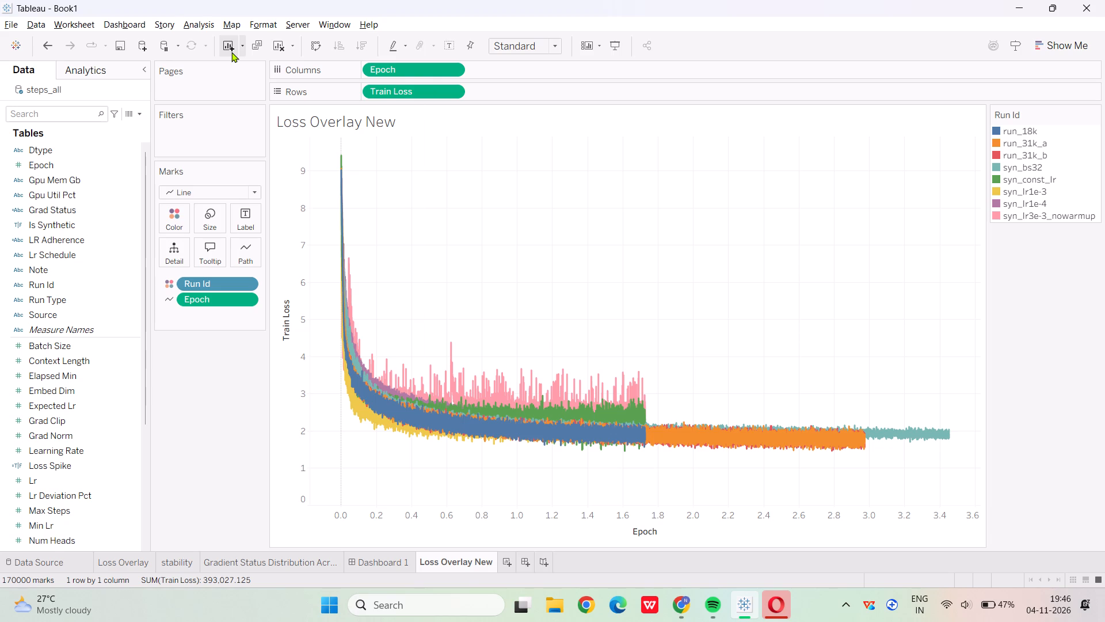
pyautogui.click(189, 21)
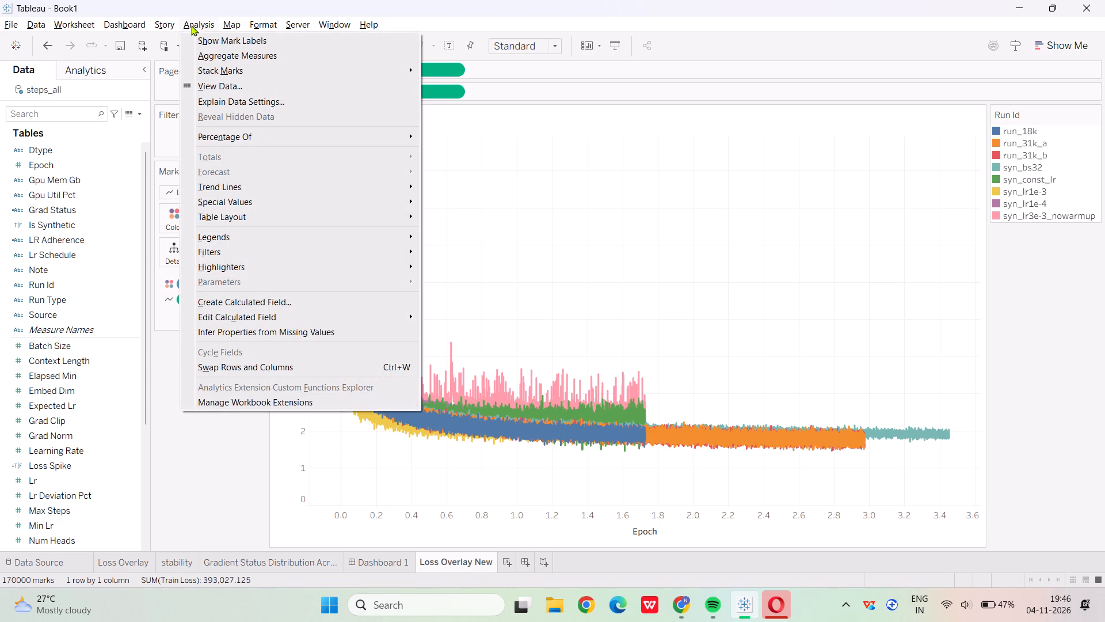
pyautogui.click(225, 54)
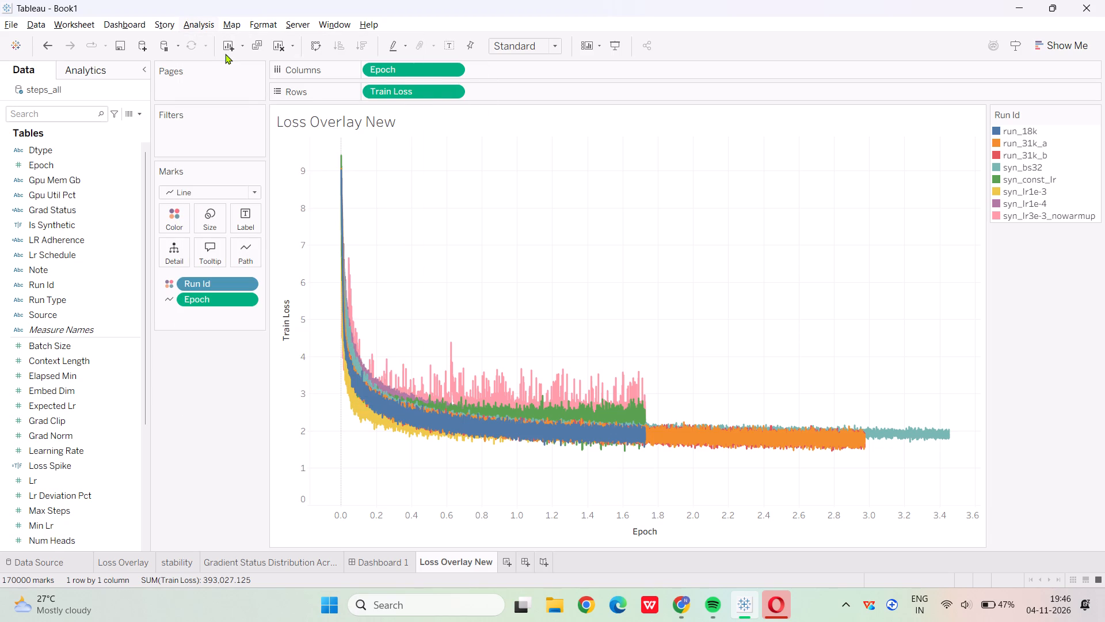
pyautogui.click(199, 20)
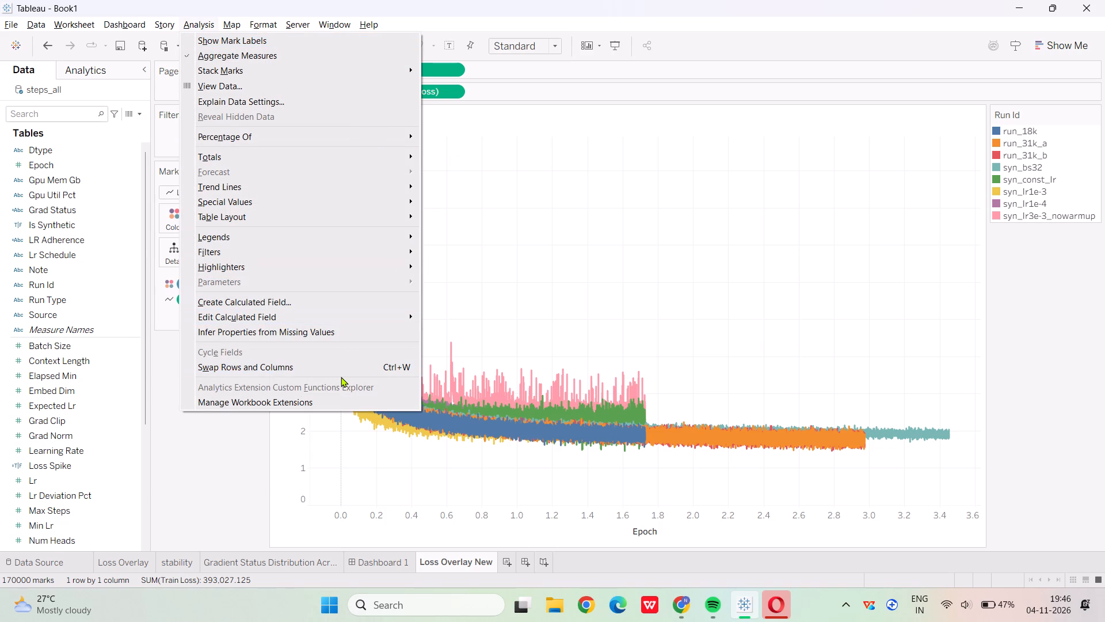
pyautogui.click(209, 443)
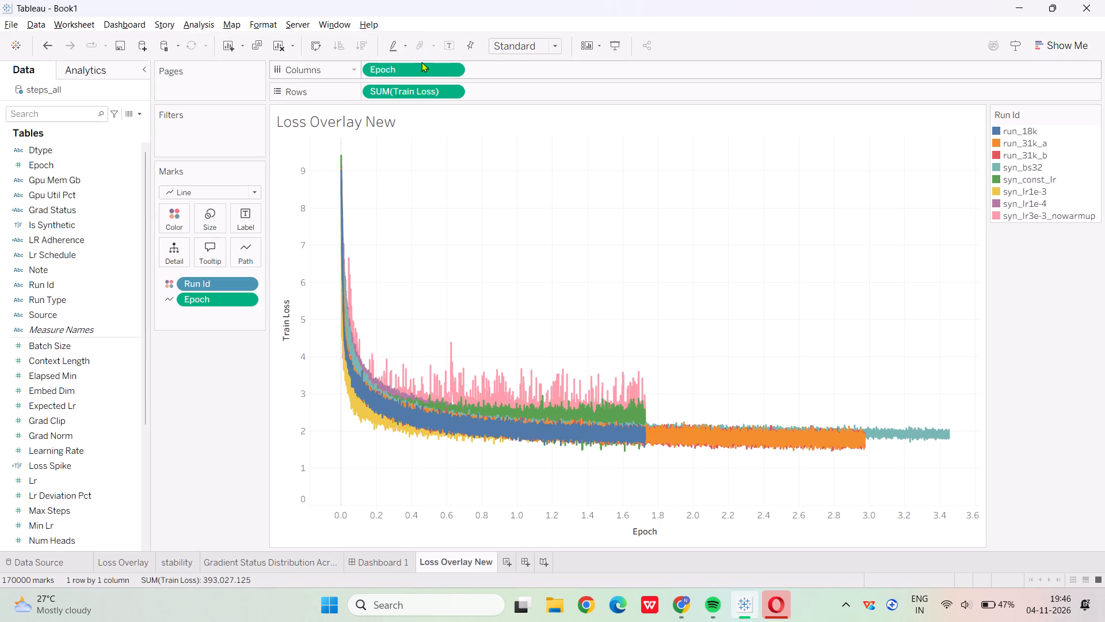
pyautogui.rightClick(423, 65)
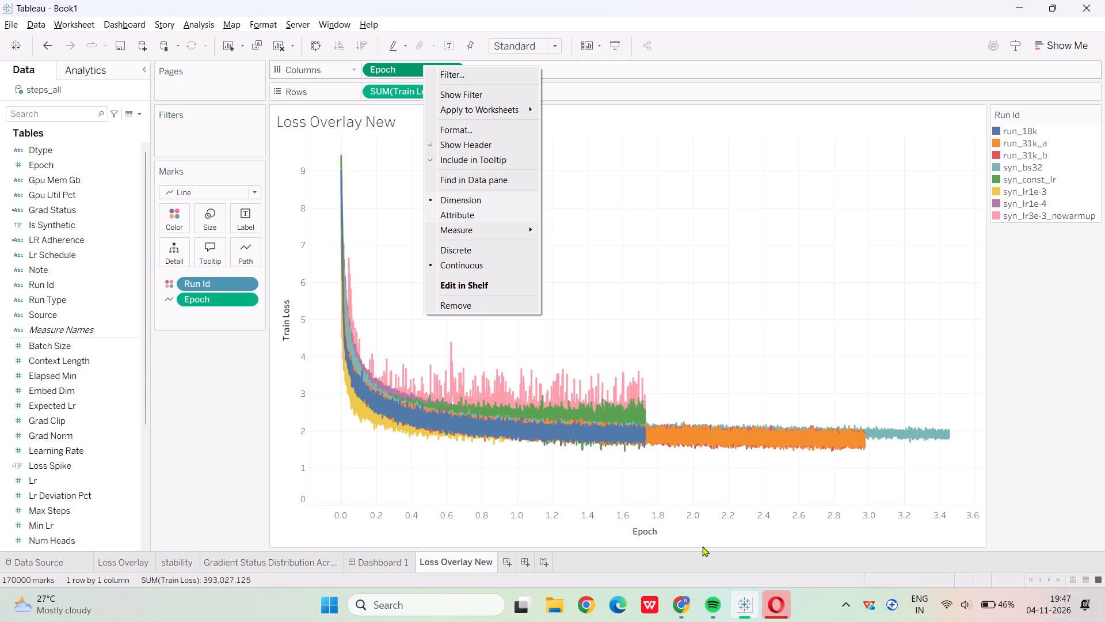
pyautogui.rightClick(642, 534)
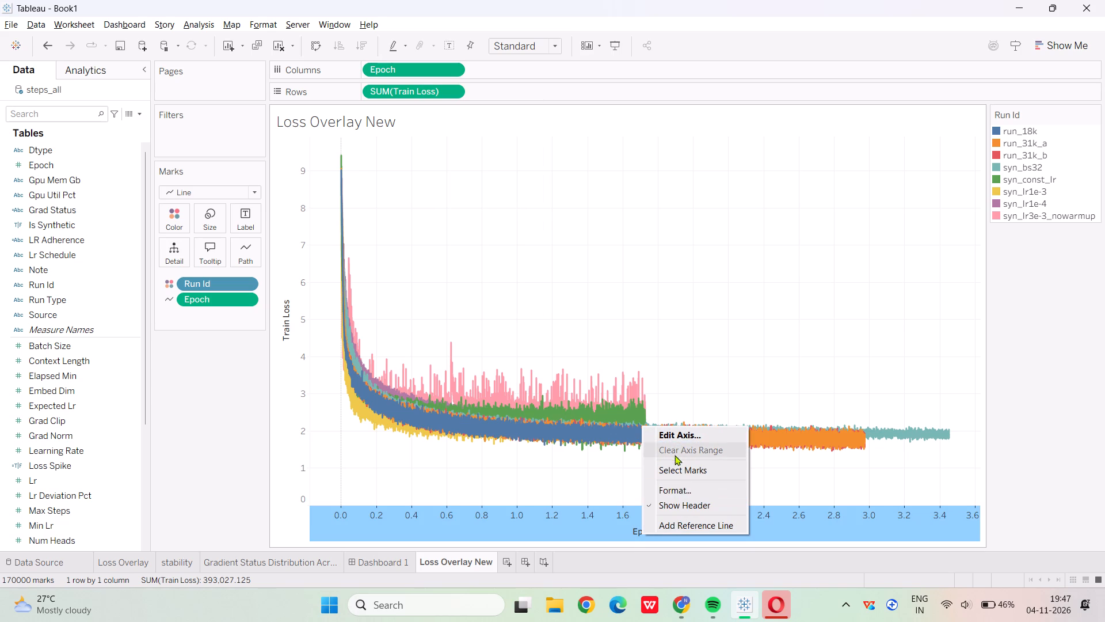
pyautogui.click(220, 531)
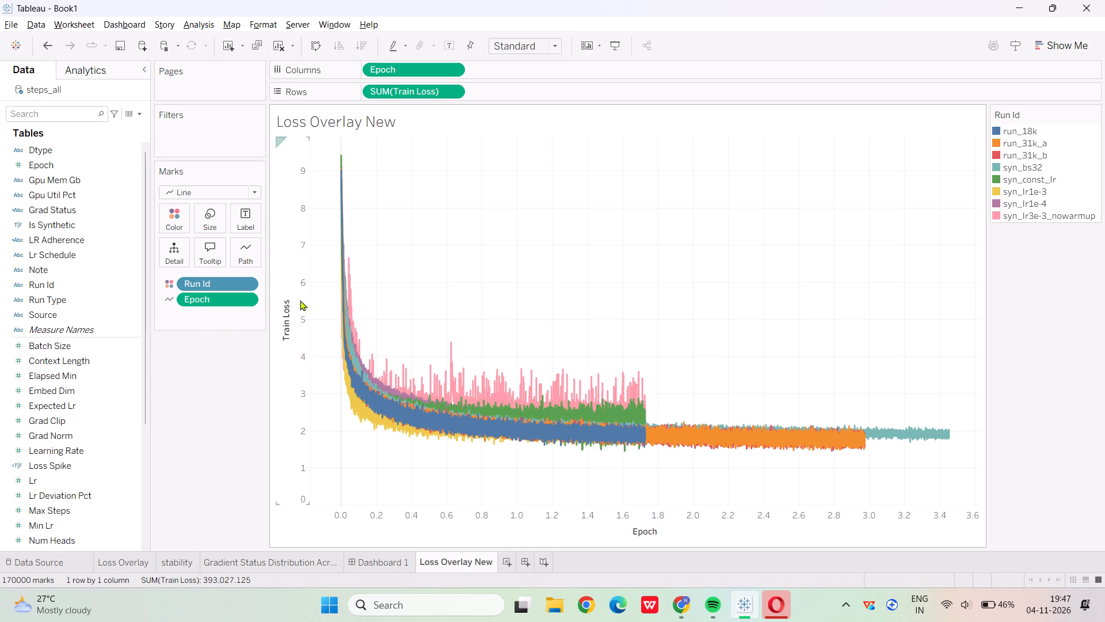
# Change the aggregation of Train Loss on Rows to Average.
pyautogui.rightClick(433, 85)
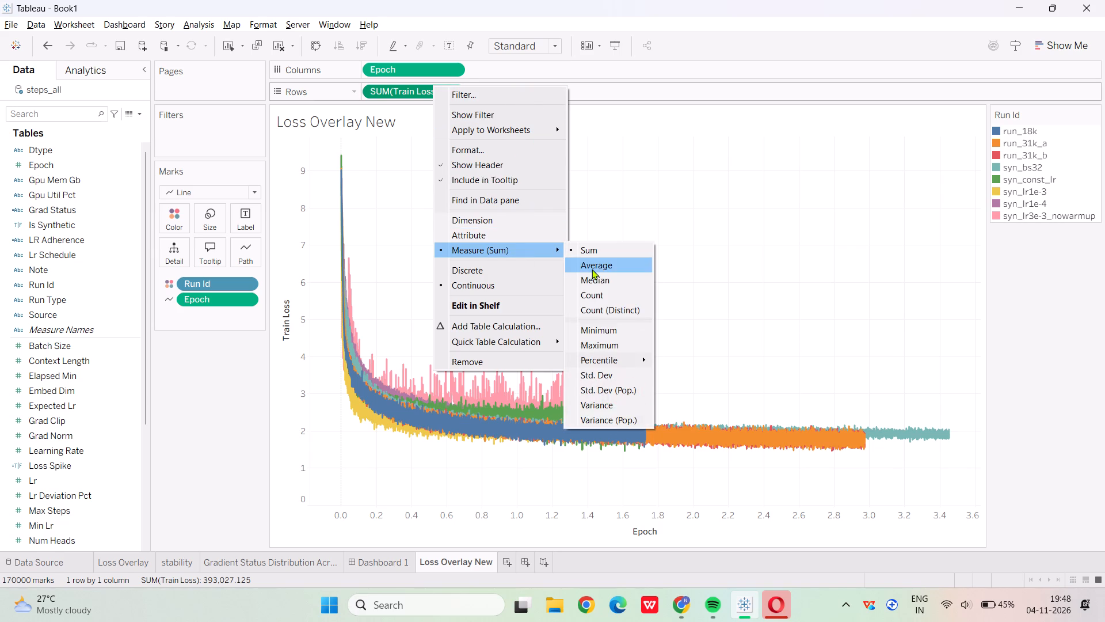
pyautogui.click(592, 269)
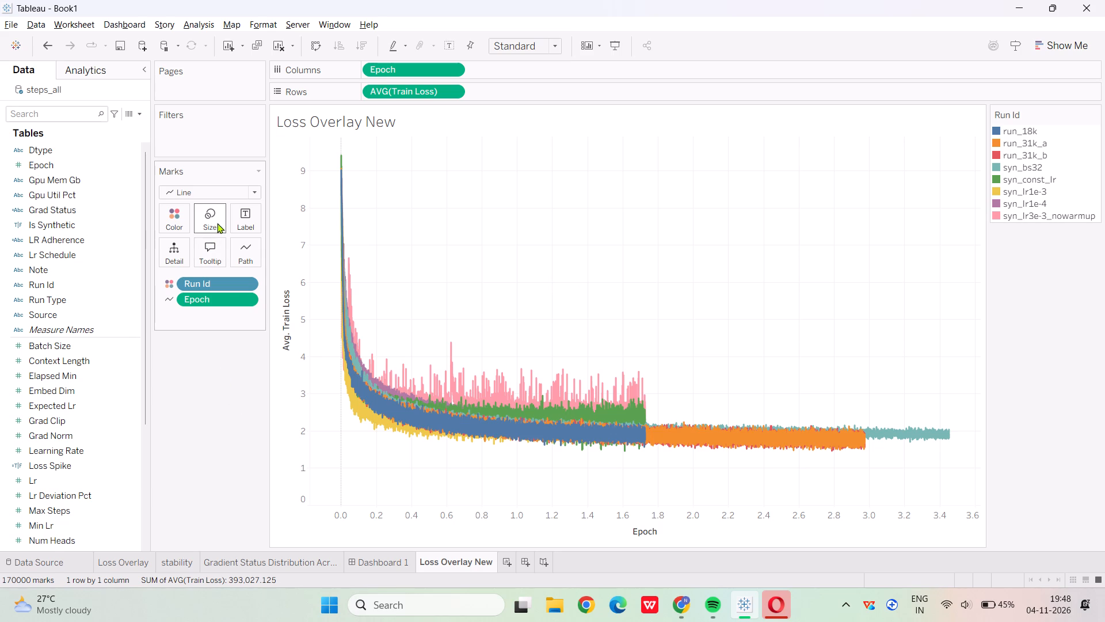
# Thicken the chart's lines by setting the mark size to about the middle of its range.
pyautogui.click(215, 188)
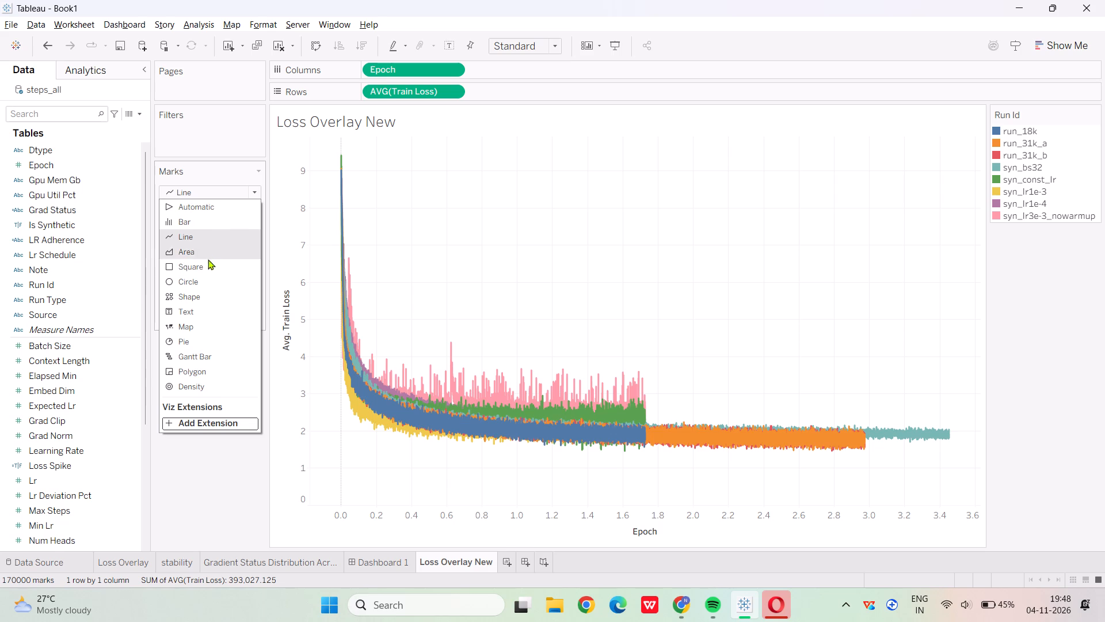
pyautogui.click(182, 461)
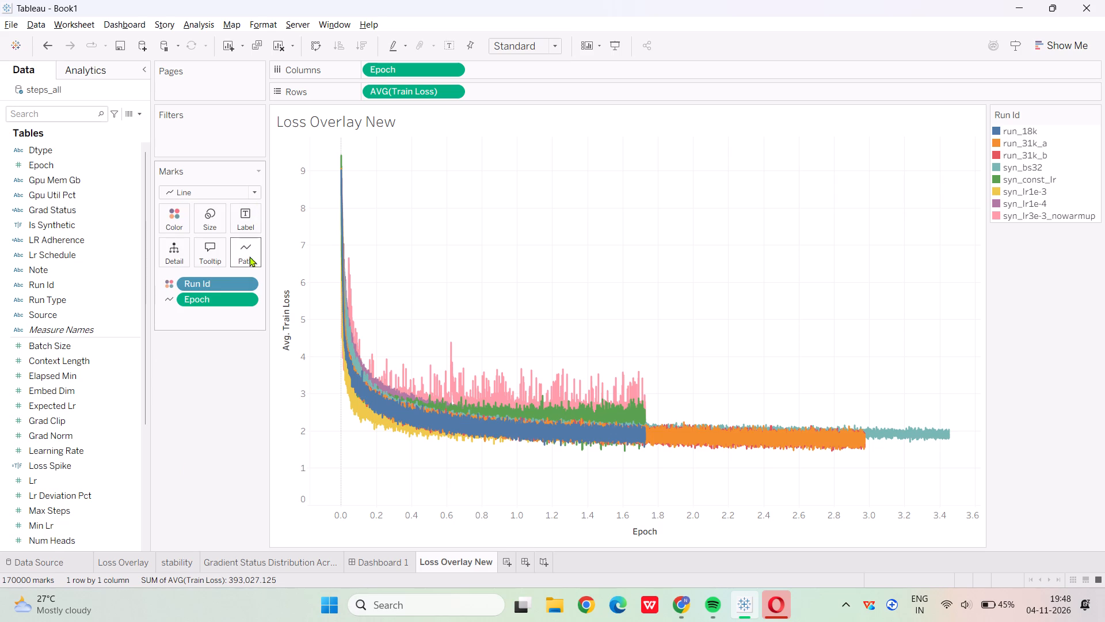
pyautogui.click(221, 227)
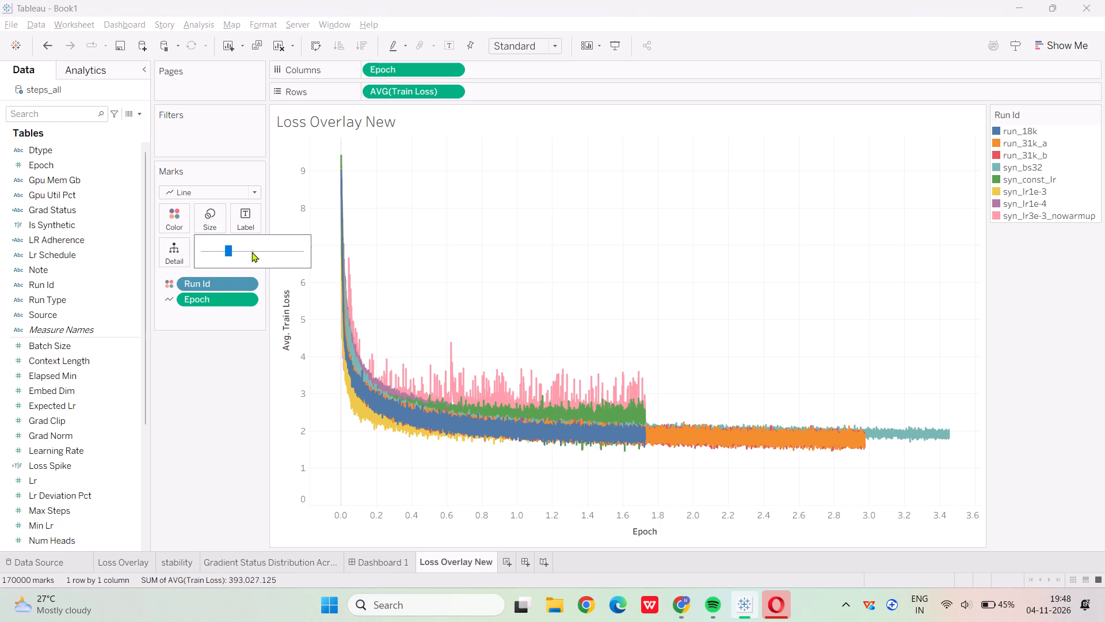
pyautogui.click(252, 252)
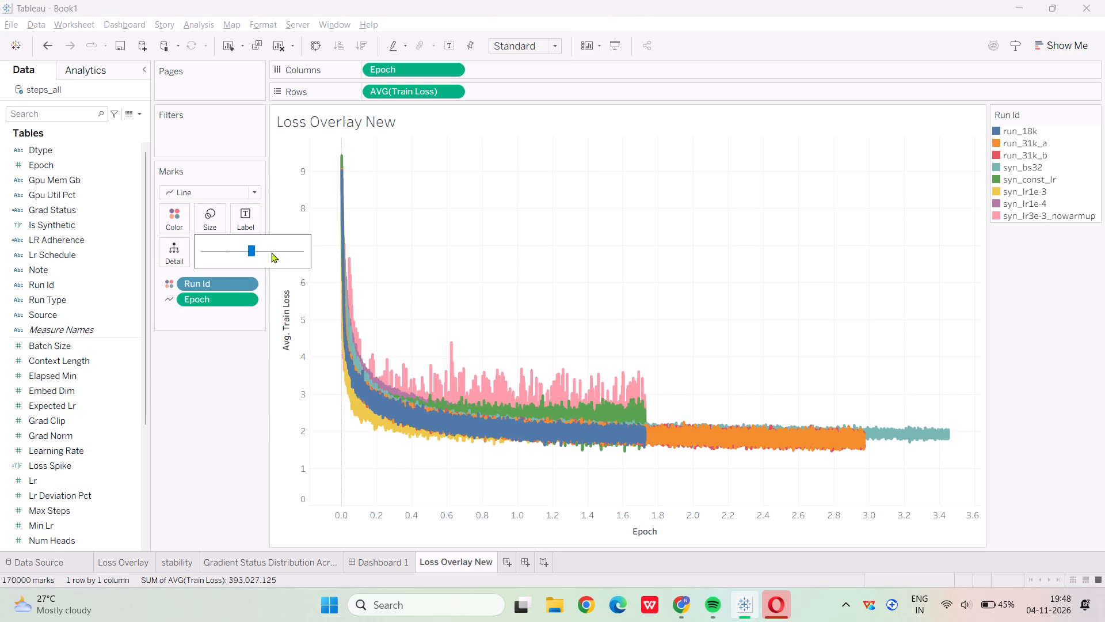
pyautogui.click(271, 251)
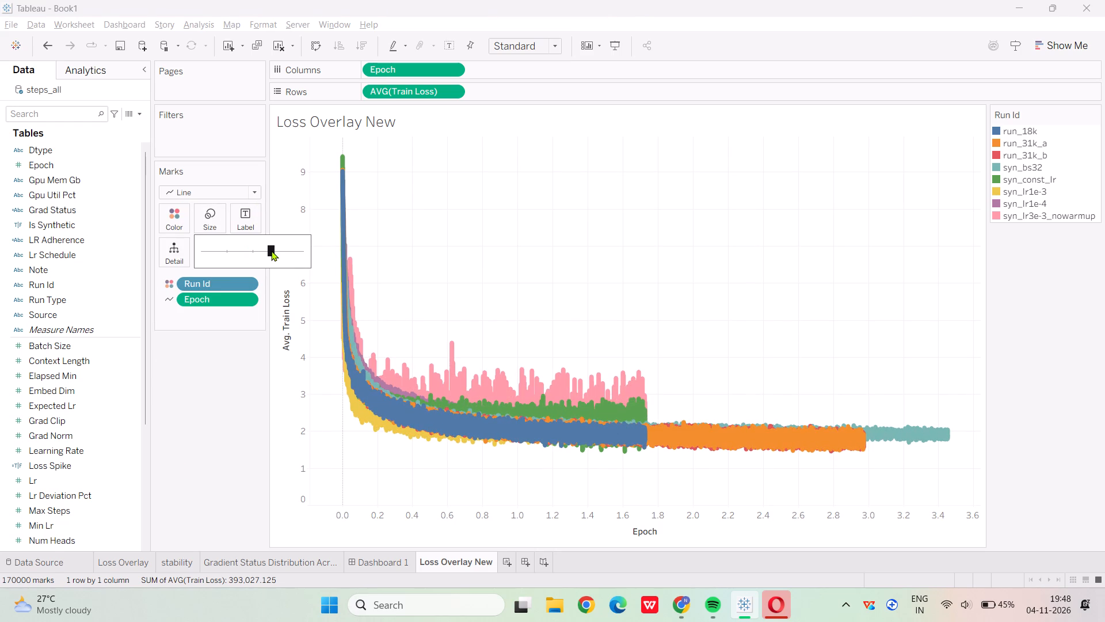
pyautogui.click(254, 251)
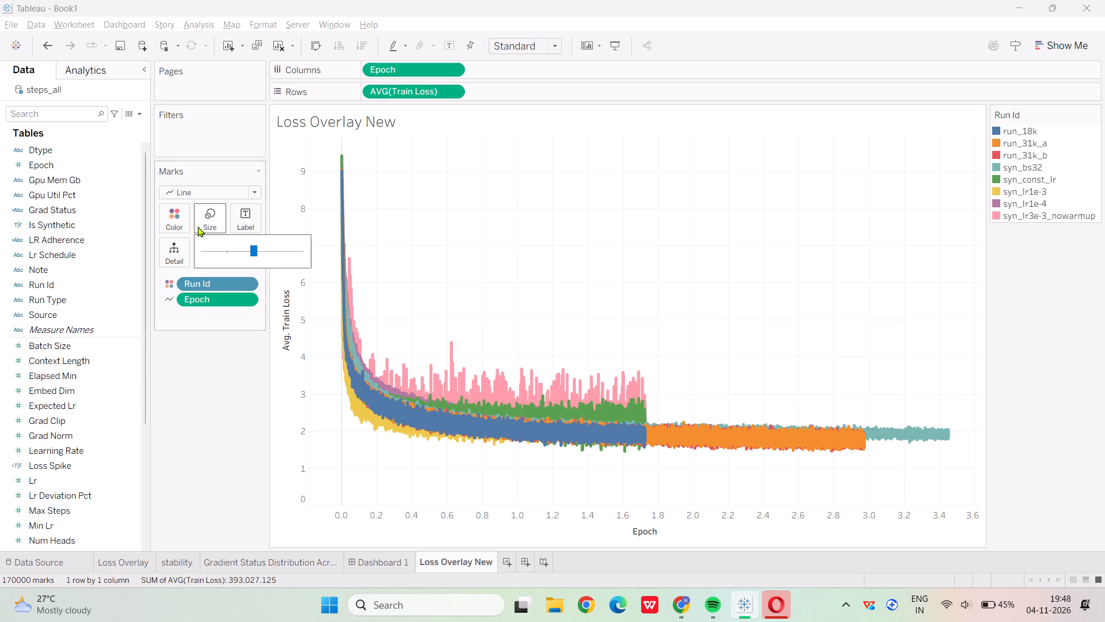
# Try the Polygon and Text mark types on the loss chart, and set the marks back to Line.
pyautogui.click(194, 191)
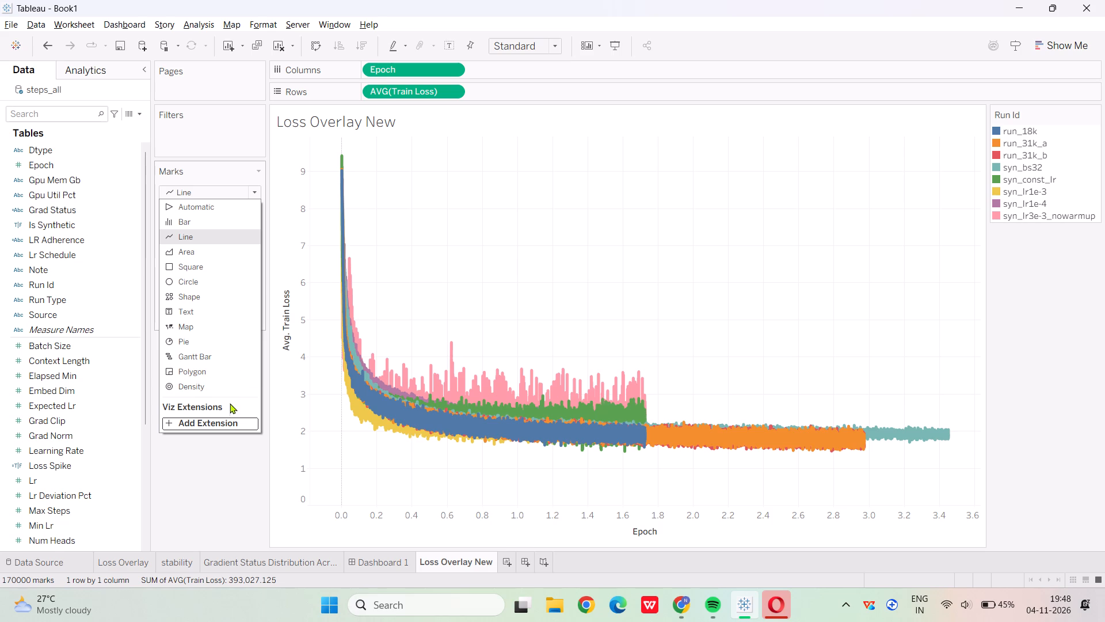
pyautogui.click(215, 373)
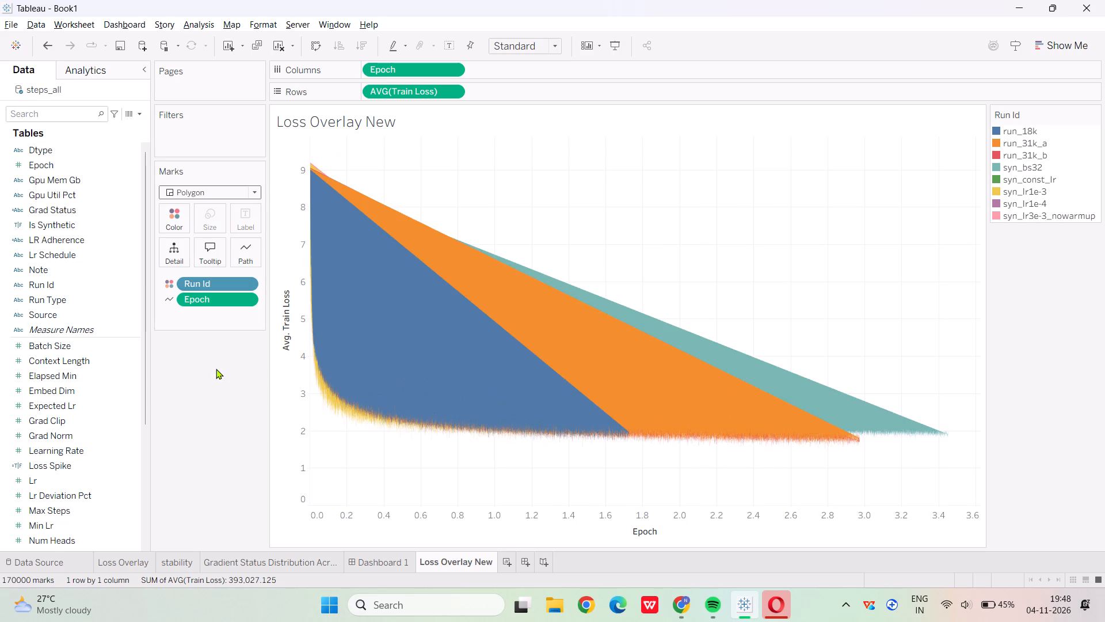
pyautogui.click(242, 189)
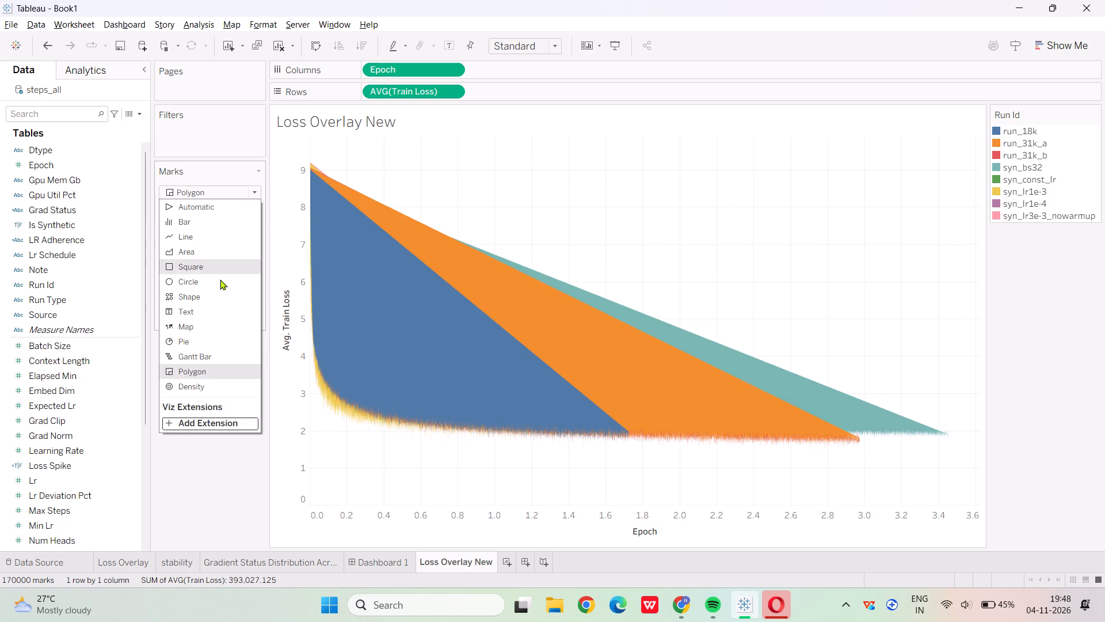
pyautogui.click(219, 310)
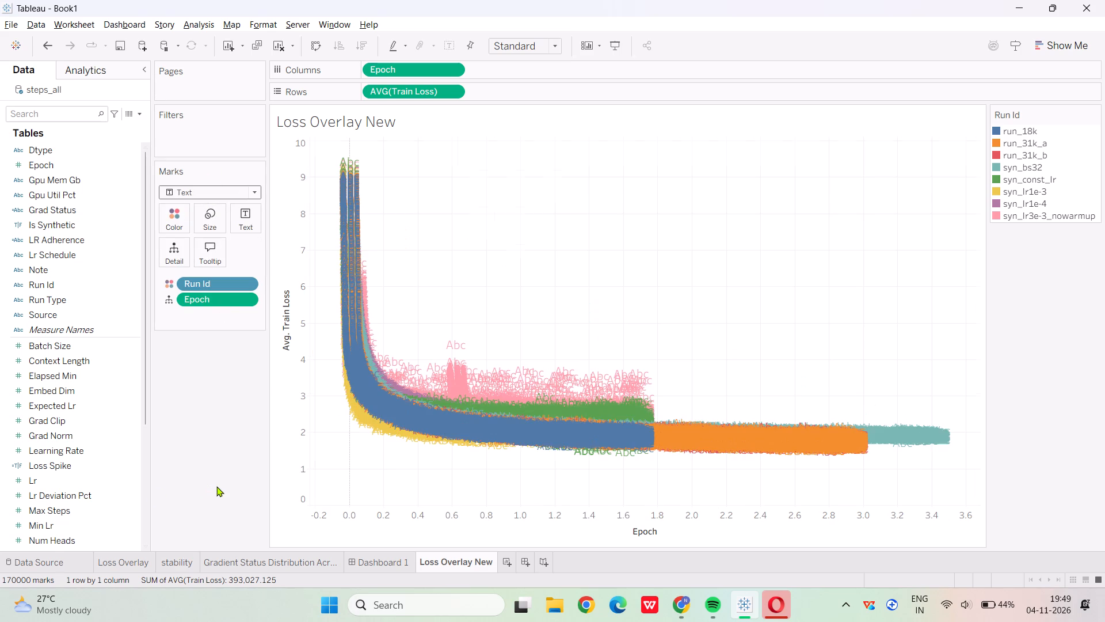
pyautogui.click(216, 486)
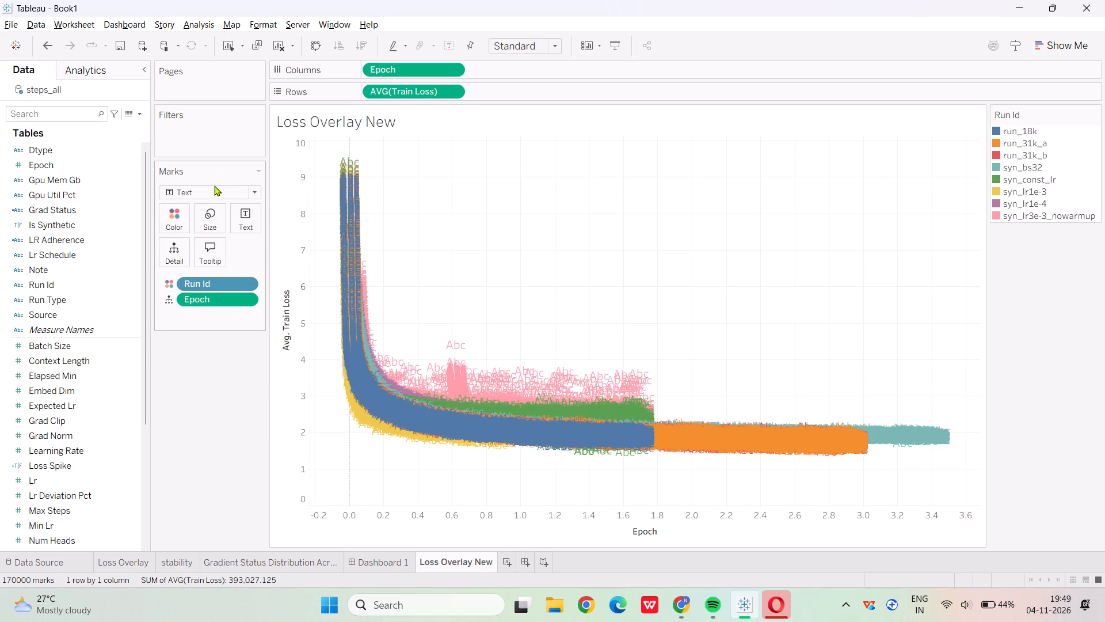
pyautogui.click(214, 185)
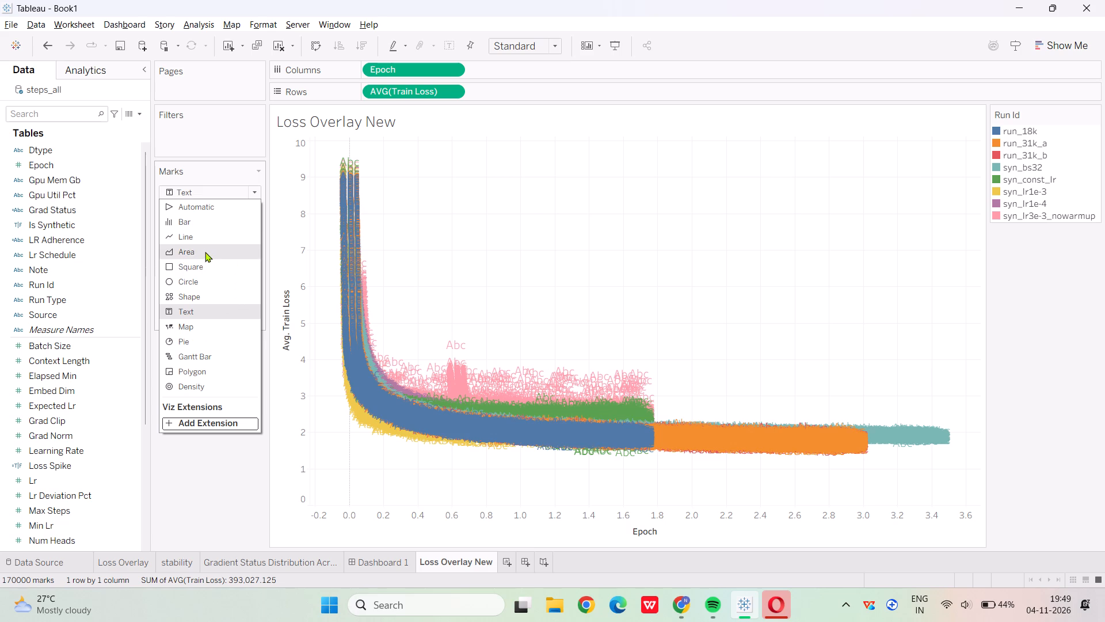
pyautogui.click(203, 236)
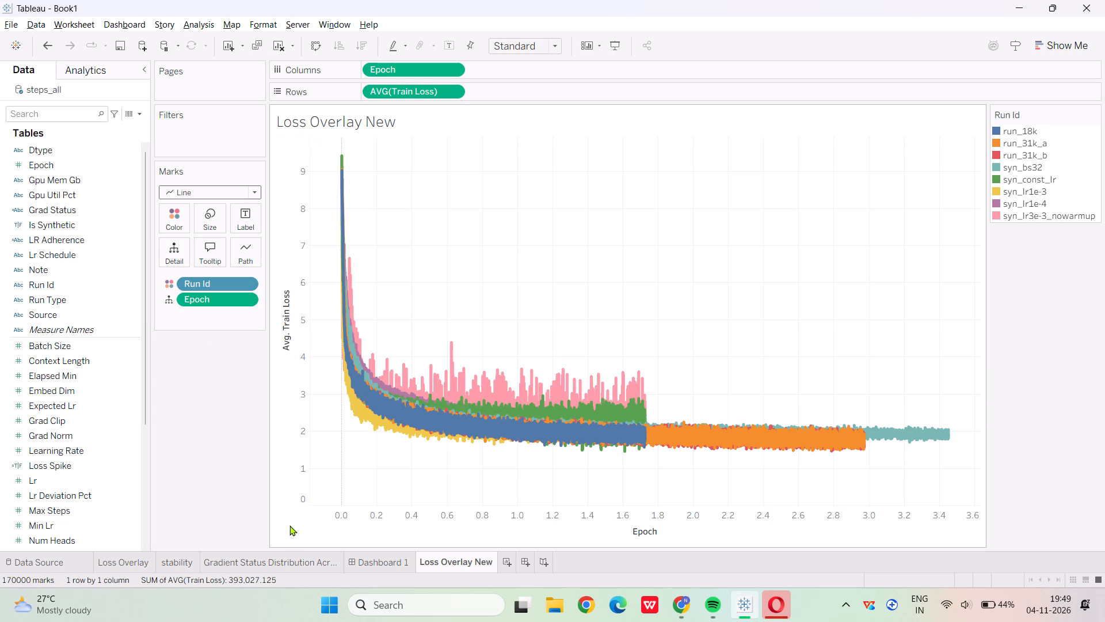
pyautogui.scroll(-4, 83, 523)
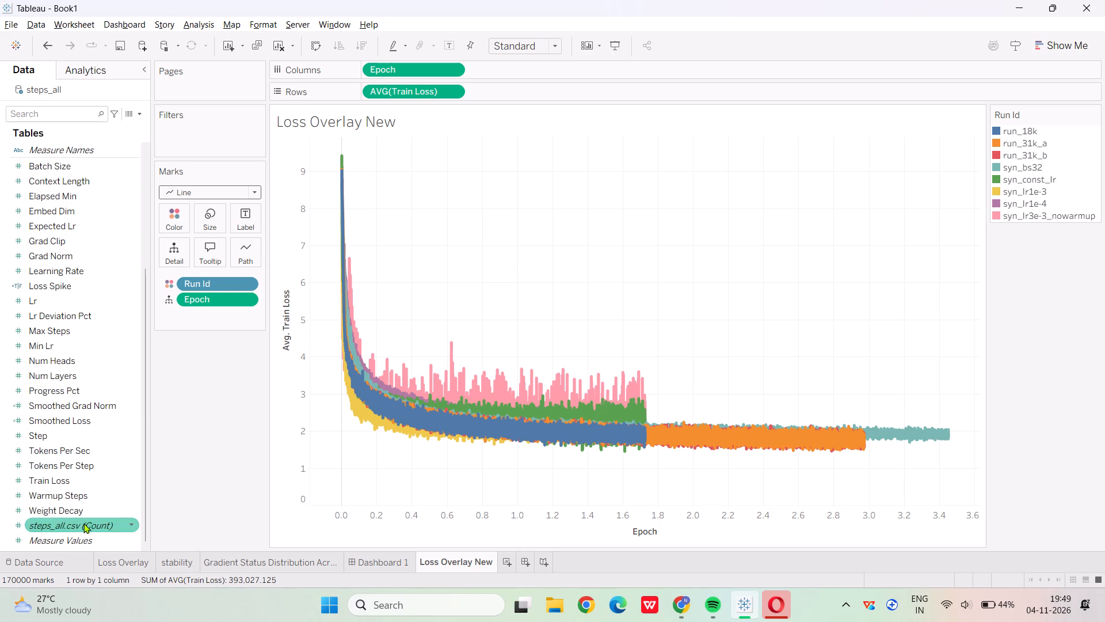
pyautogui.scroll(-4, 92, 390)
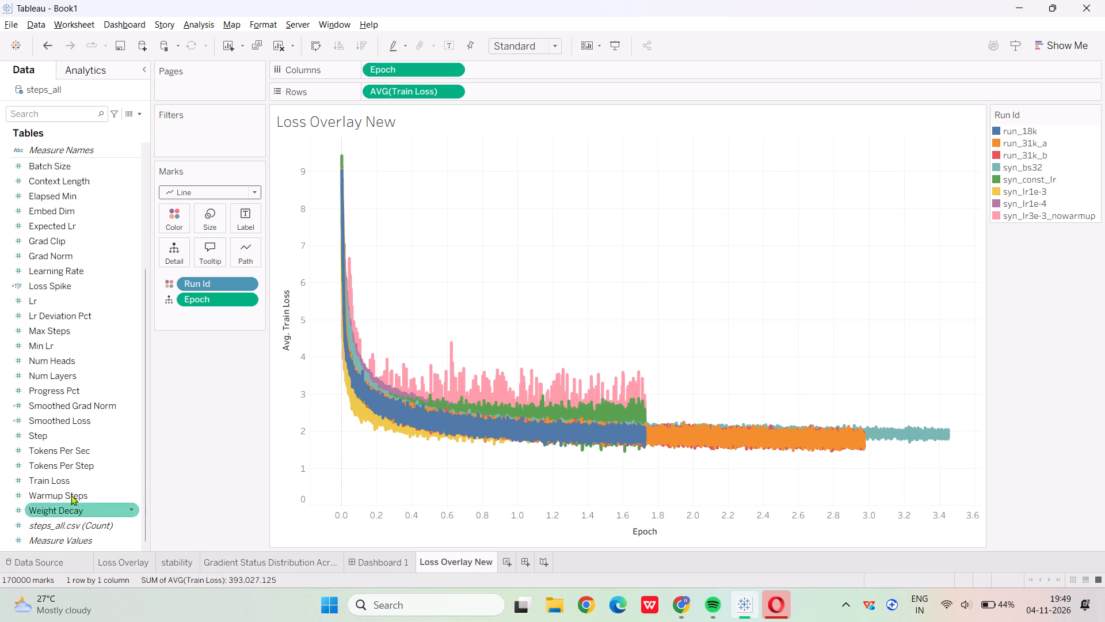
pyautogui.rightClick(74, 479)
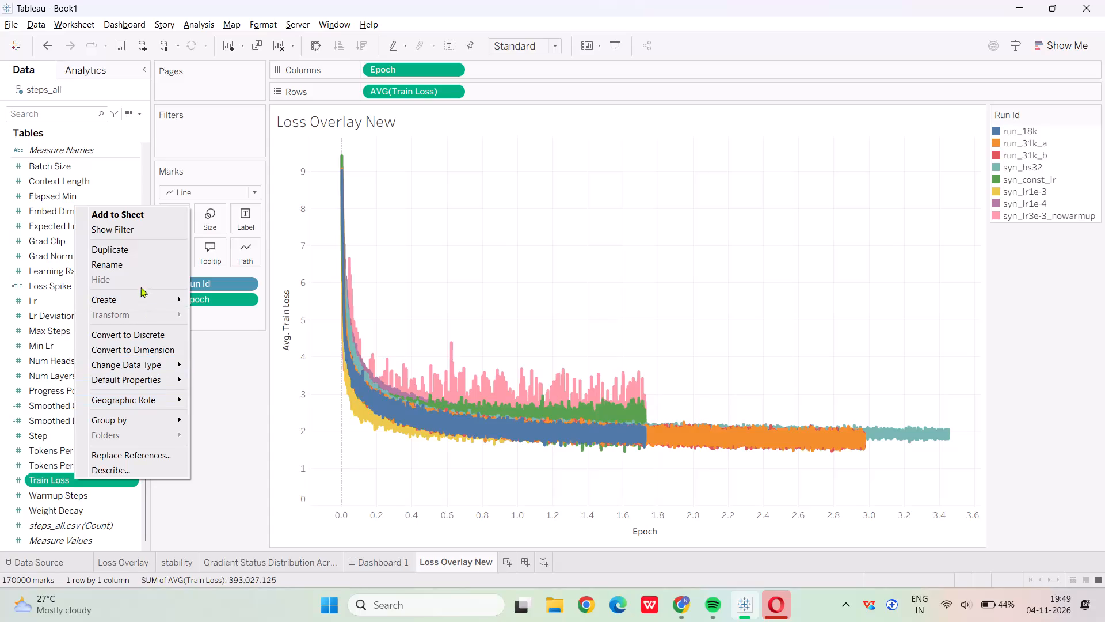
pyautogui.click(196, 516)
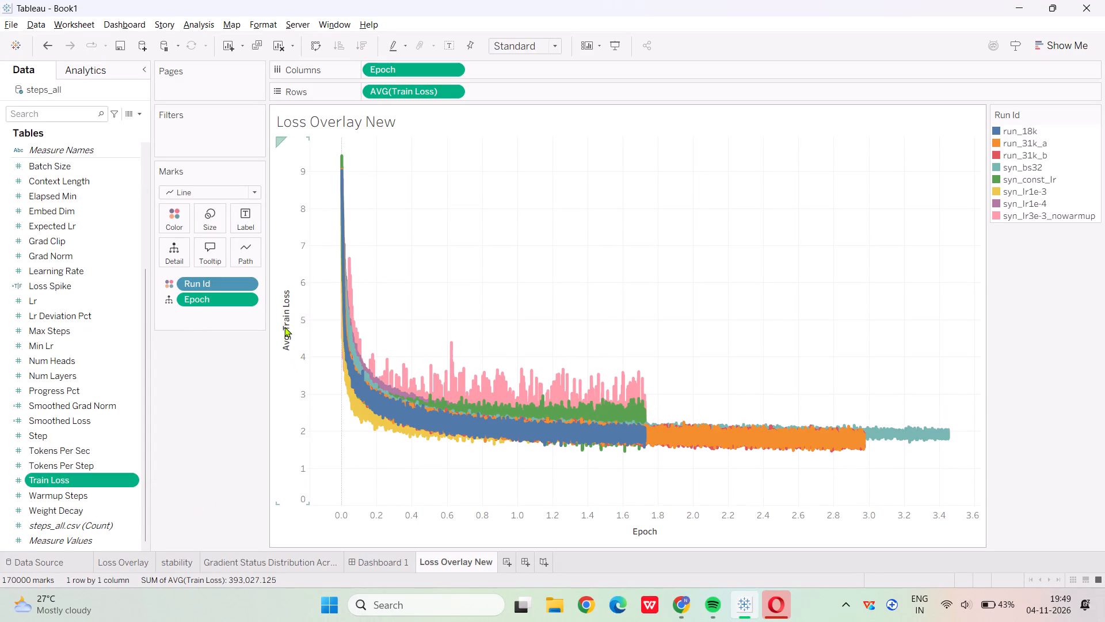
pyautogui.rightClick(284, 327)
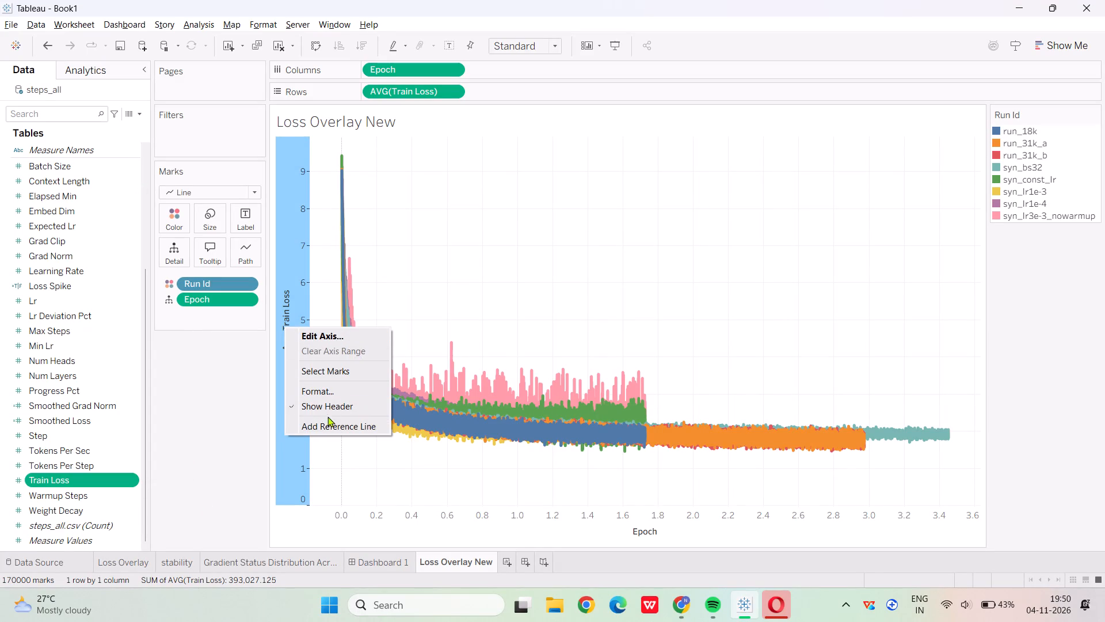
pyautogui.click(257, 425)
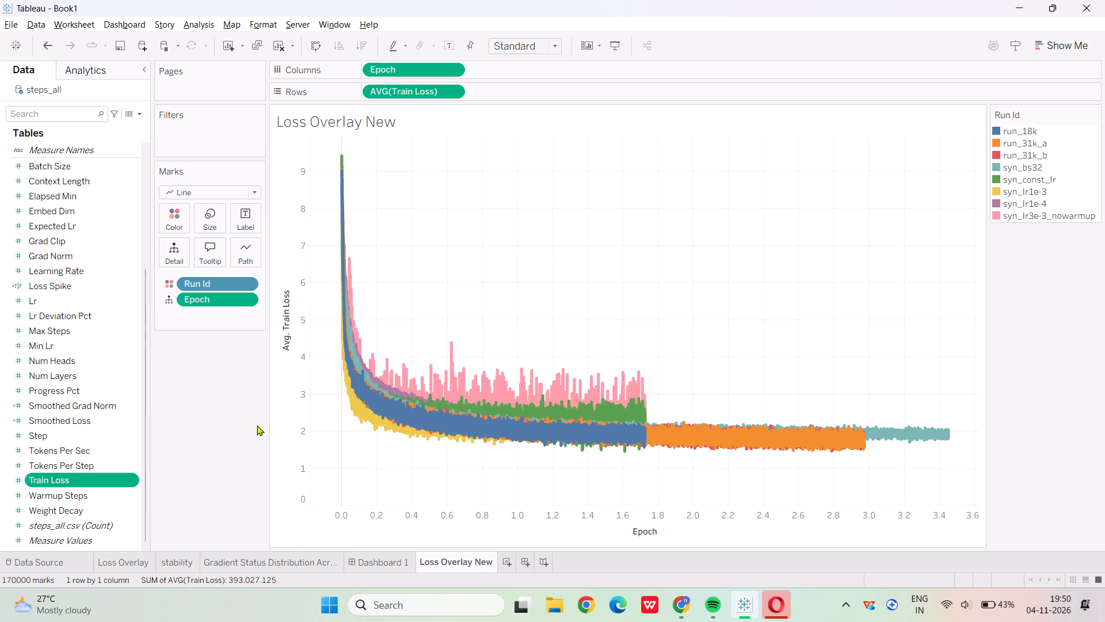
# Apply a Moving Average quick table calculation to AVG(Train Loss) on Rows.
pyautogui.rightClick(439, 89)
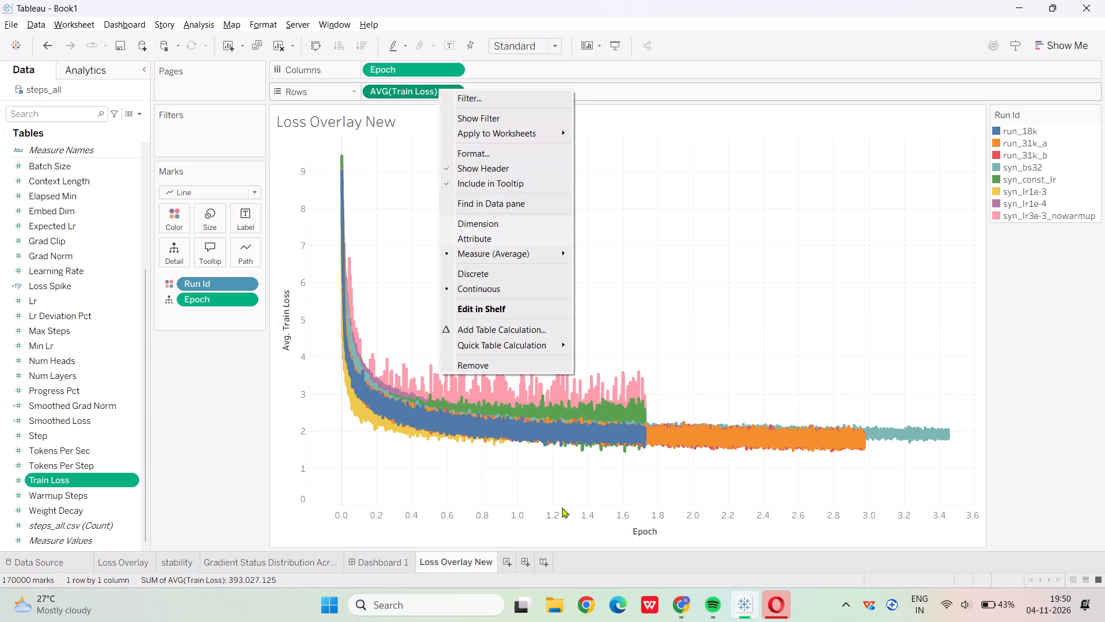
pyautogui.click(531, 342)
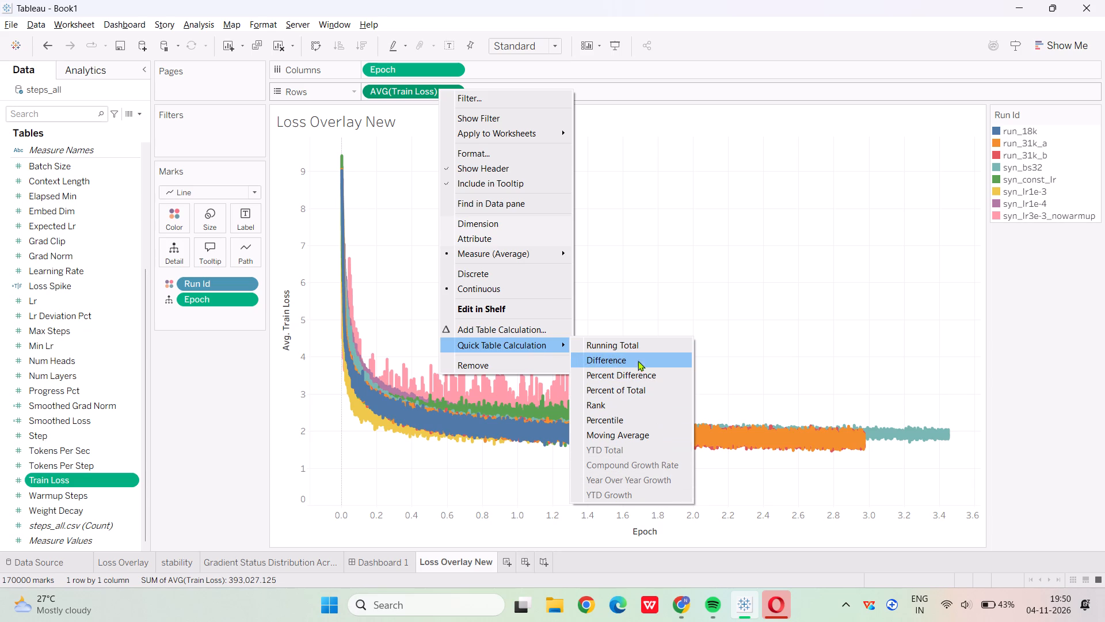
pyautogui.click(626, 438)
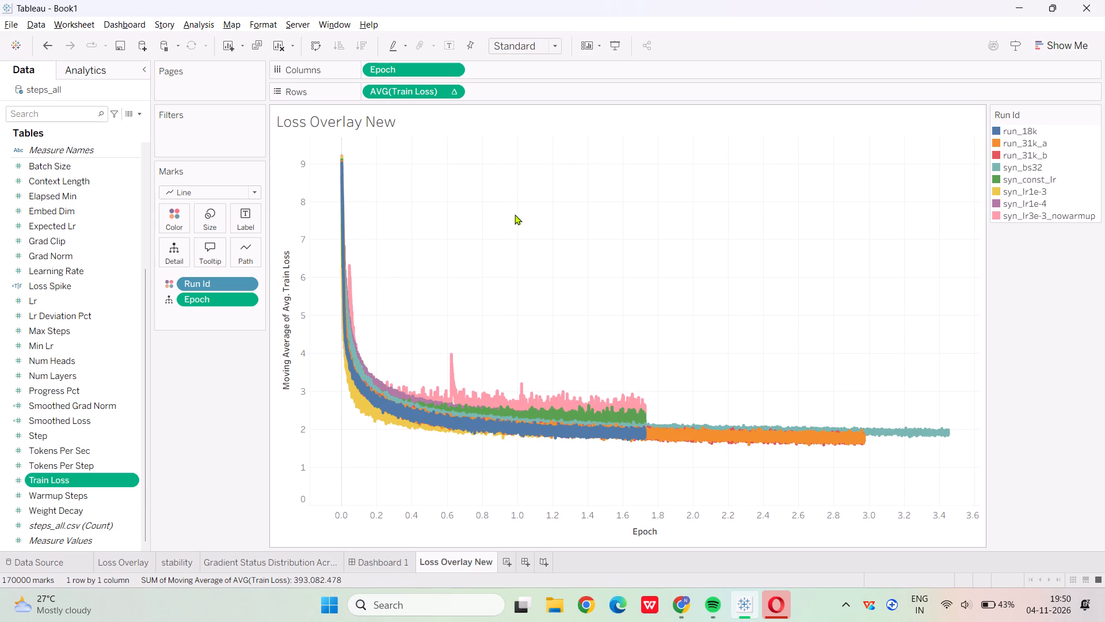
# Edit the moving average of AVG(Train Loss) to average 5 previous values and 5 next values, keeping the current value included.
pyautogui.rightClick(447, 90)
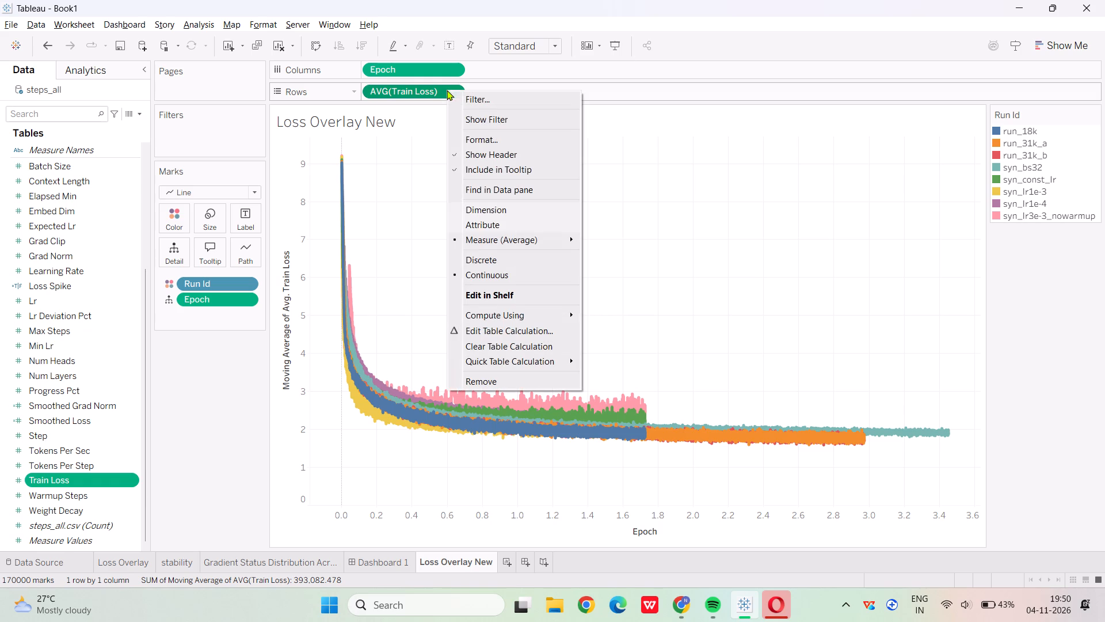
pyautogui.click(531, 337)
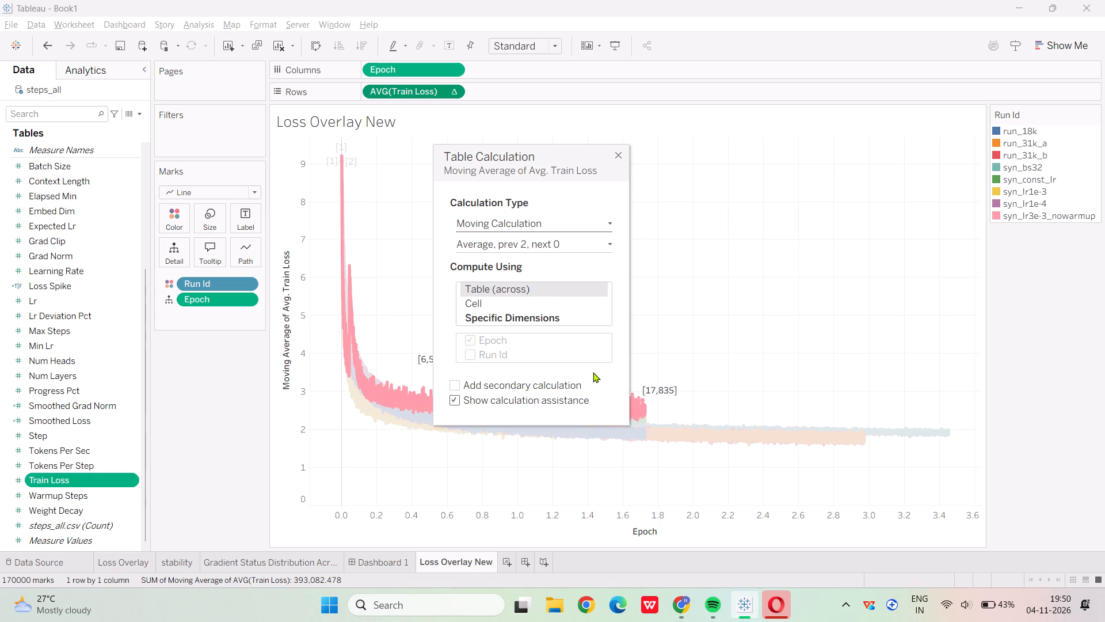
pyautogui.click(469, 335)
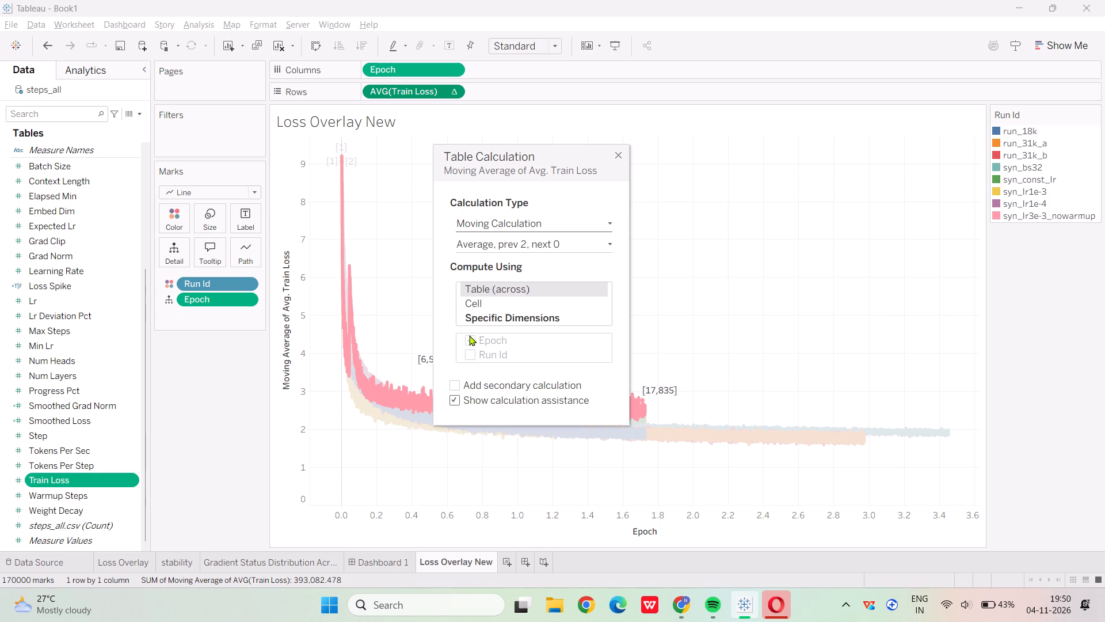
pyautogui.click(468, 337)
pyautogui.click(601, 250)
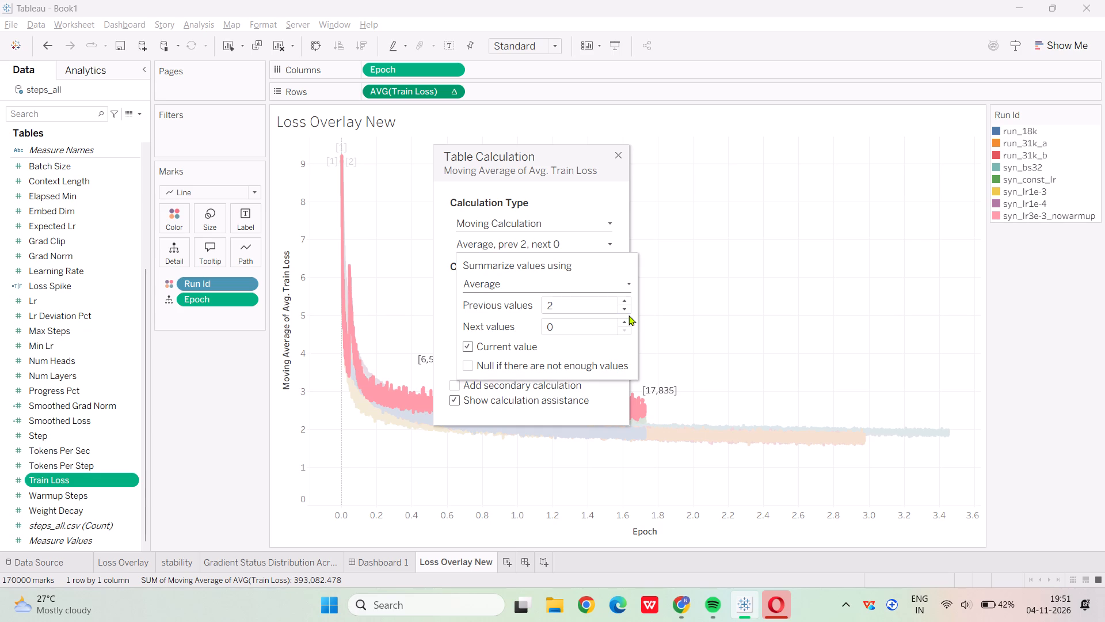
pyautogui.click(626, 300)
pyautogui.click(626, 300)
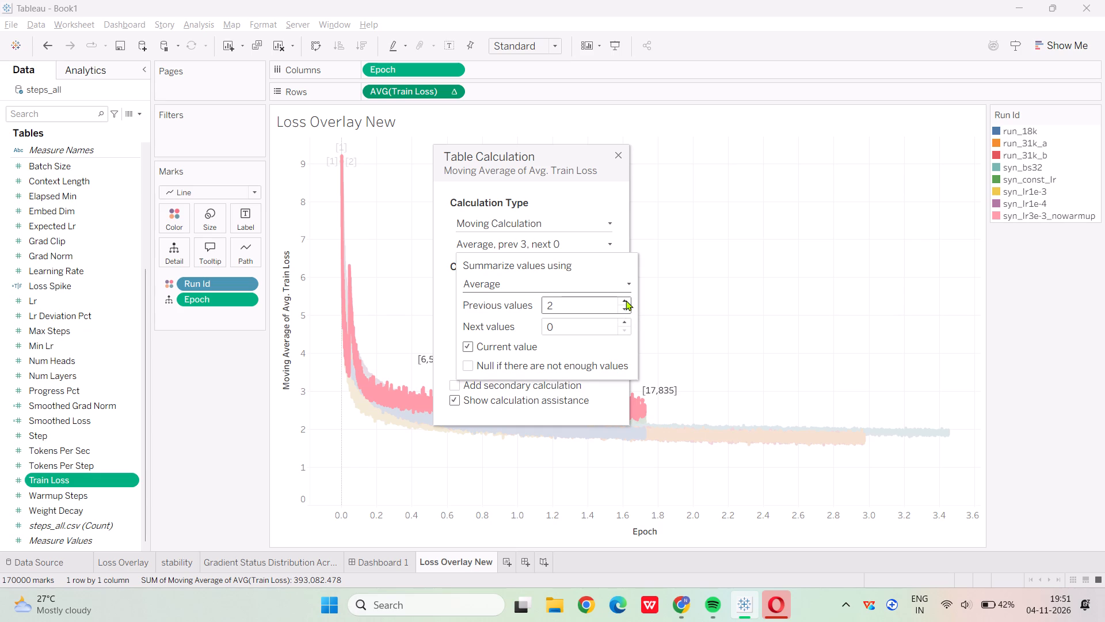
pyautogui.doubleClick(626, 300)
pyautogui.click(626, 300)
pyautogui.click(626, 300)
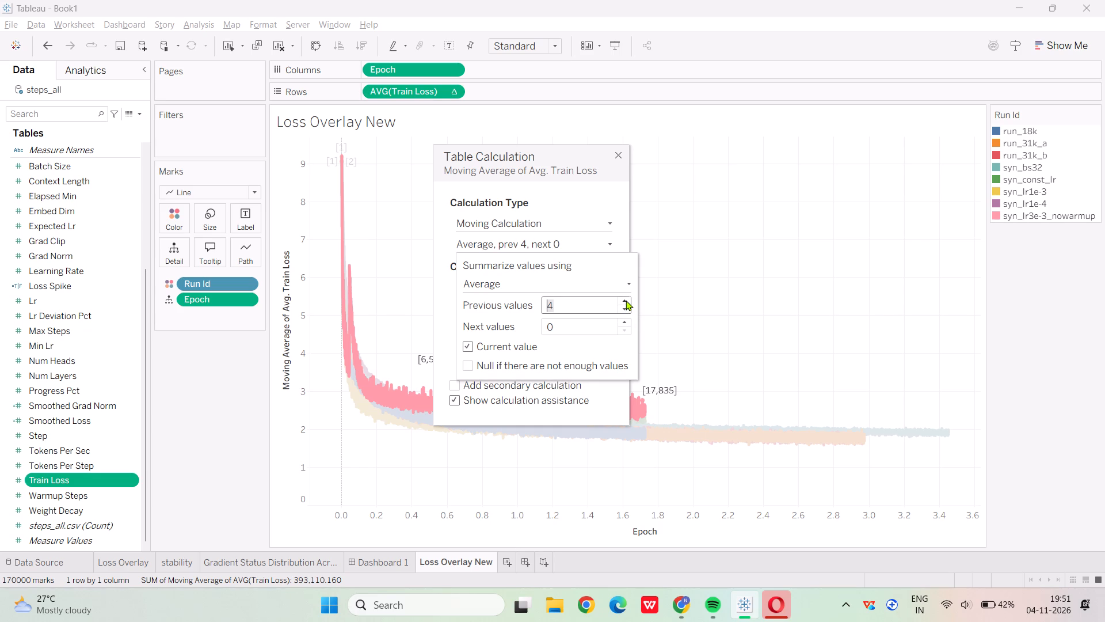
pyautogui.click(626, 300)
pyautogui.click(626, 300)
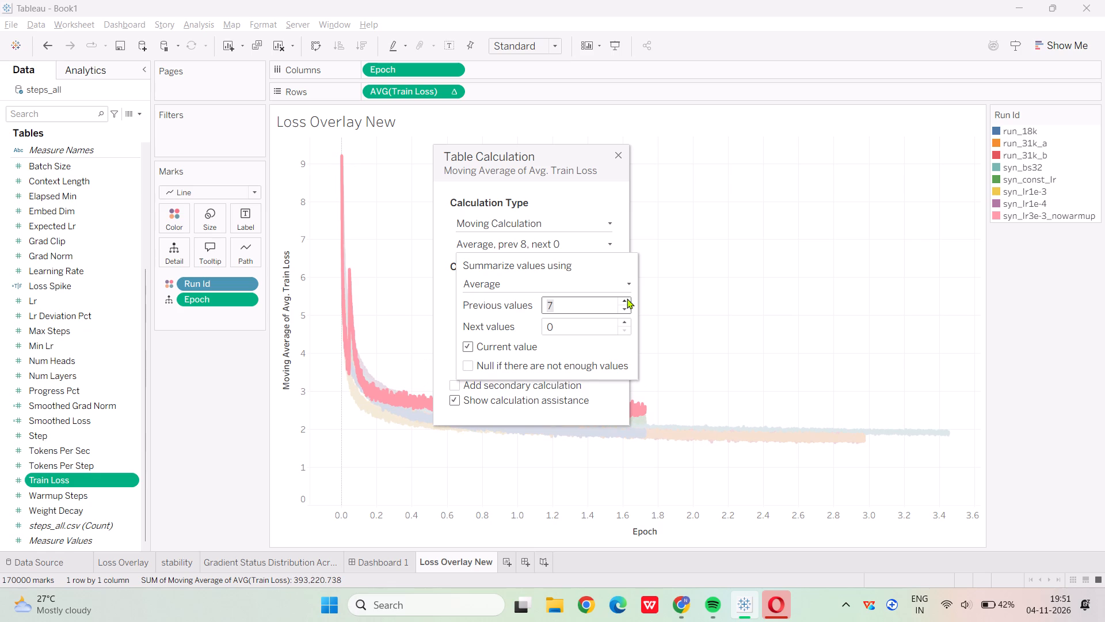
pyautogui.doubleClick(624, 308)
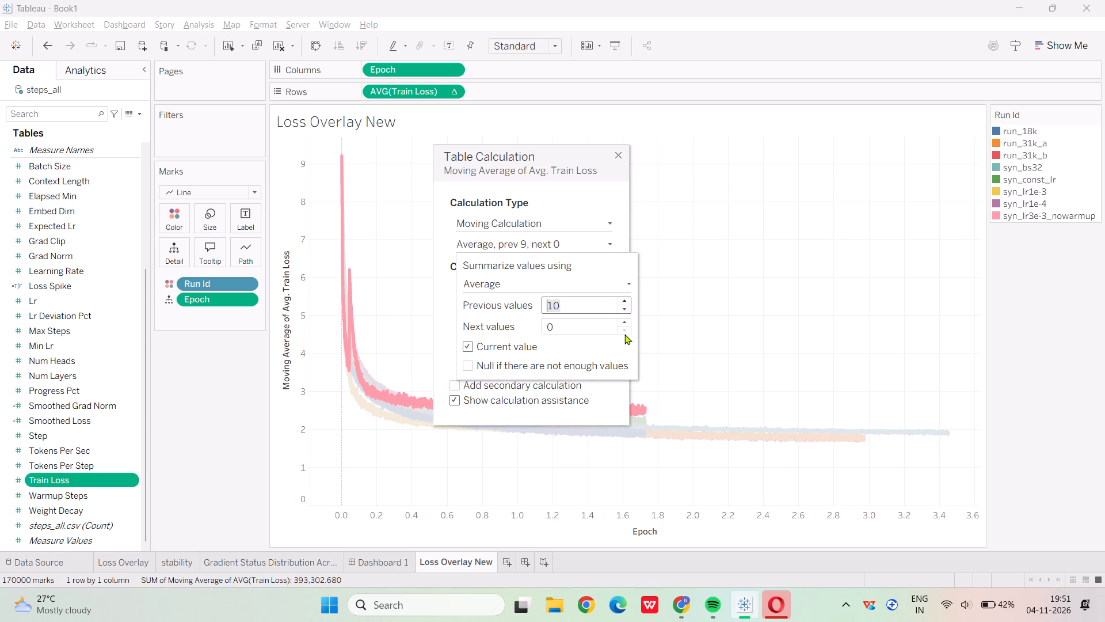
pyautogui.tripleClick(626, 322)
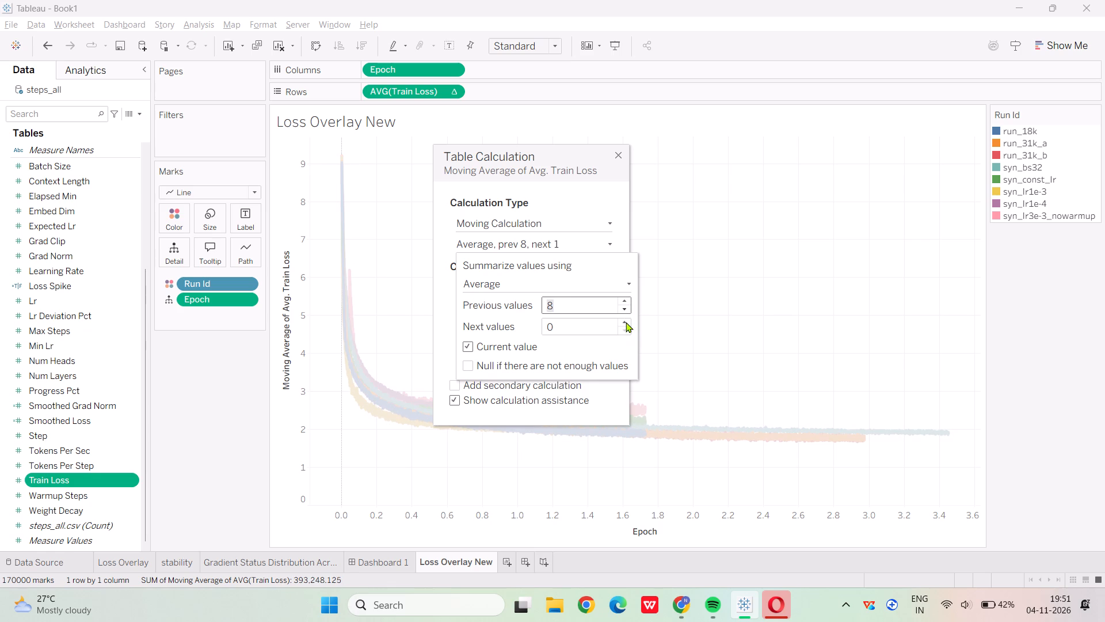
pyautogui.click(626, 322)
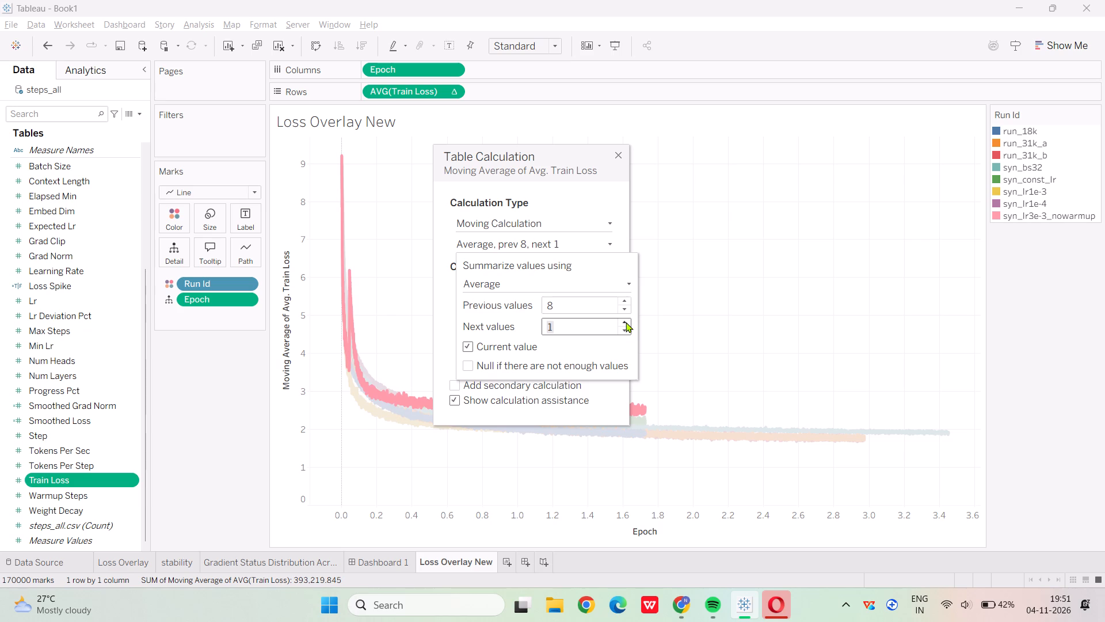
pyautogui.click(626, 322)
pyautogui.click(626, 322)
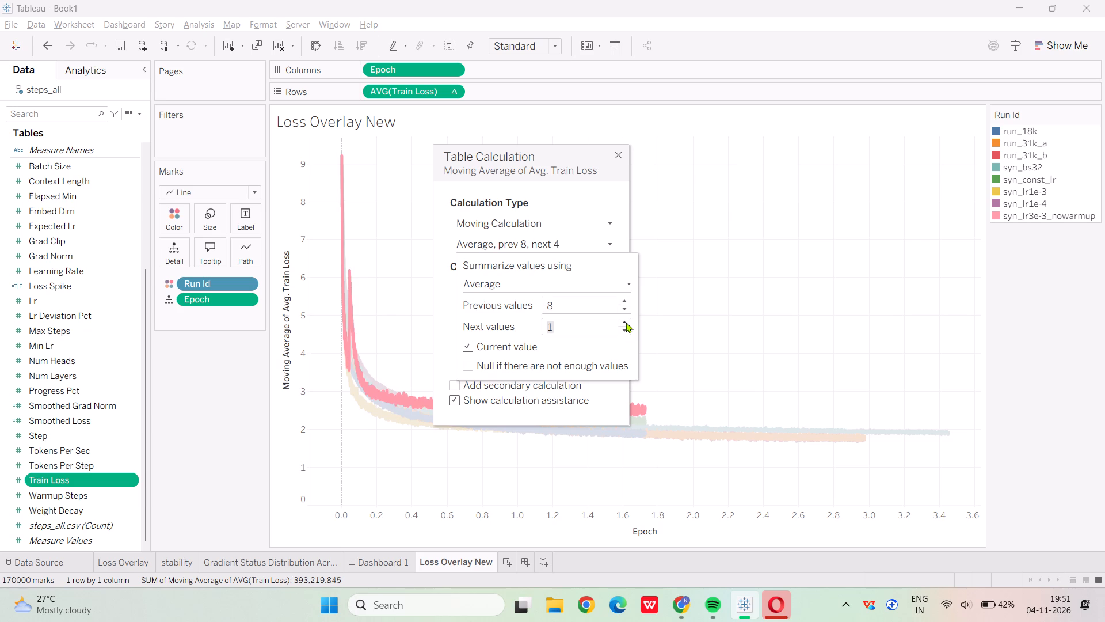
pyautogui.click(626, 322)
pyautogui.click(626, 322)
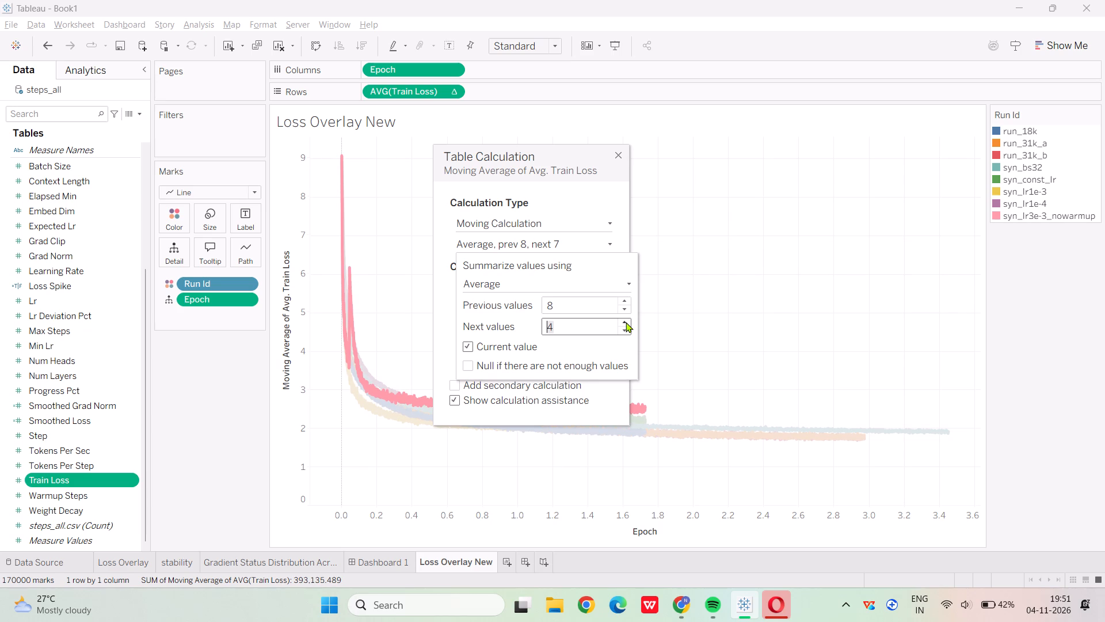
pyautogui.click(624, 311)
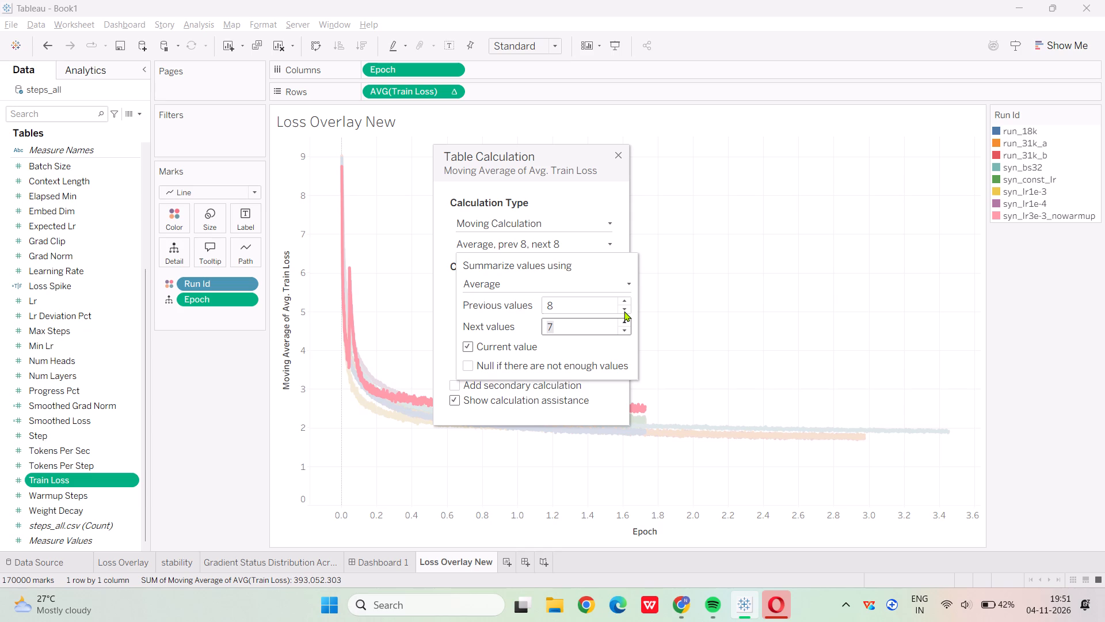
pyautogui.click(624, 311)
pyautogui.click(624, 311)
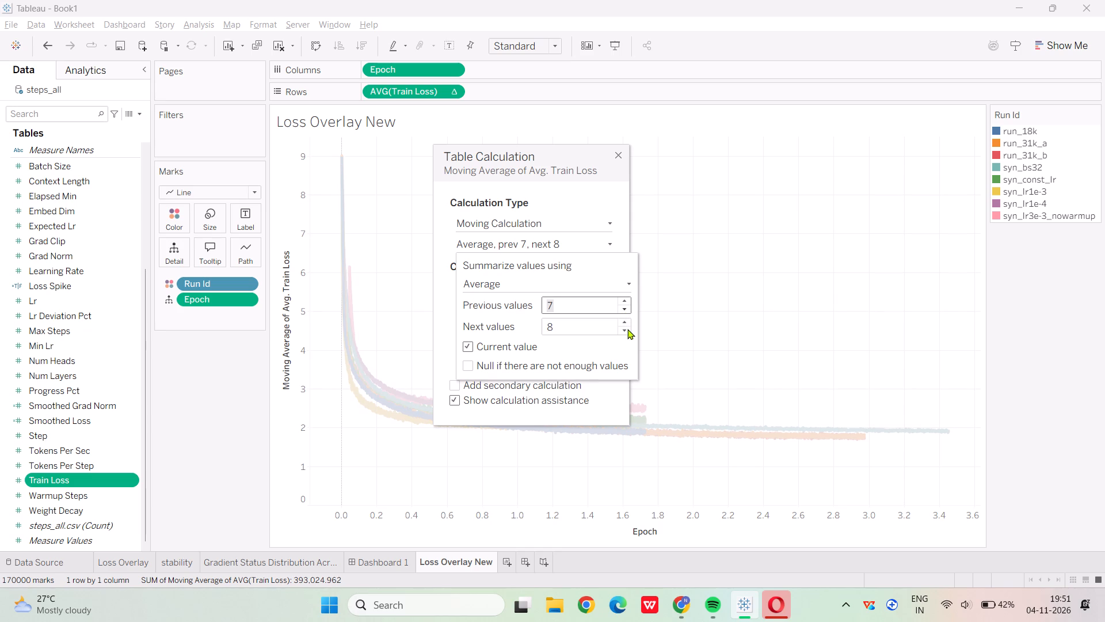
pyautogui.tripleClick(627, 331)
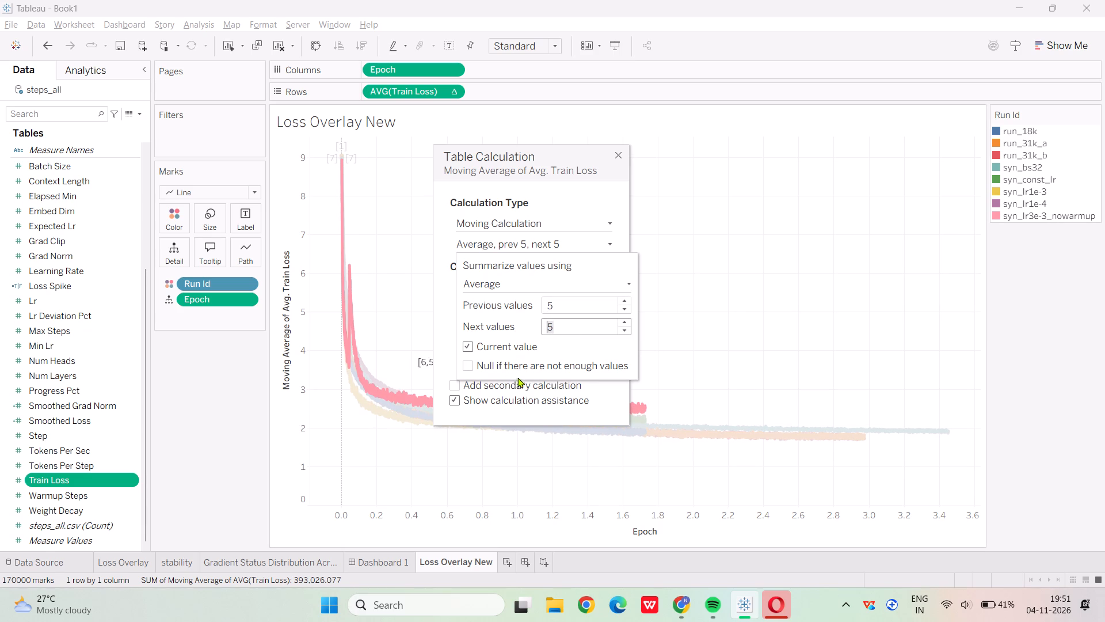
pyautogui.click(458, 323)
pyautogui.click(682, 320)
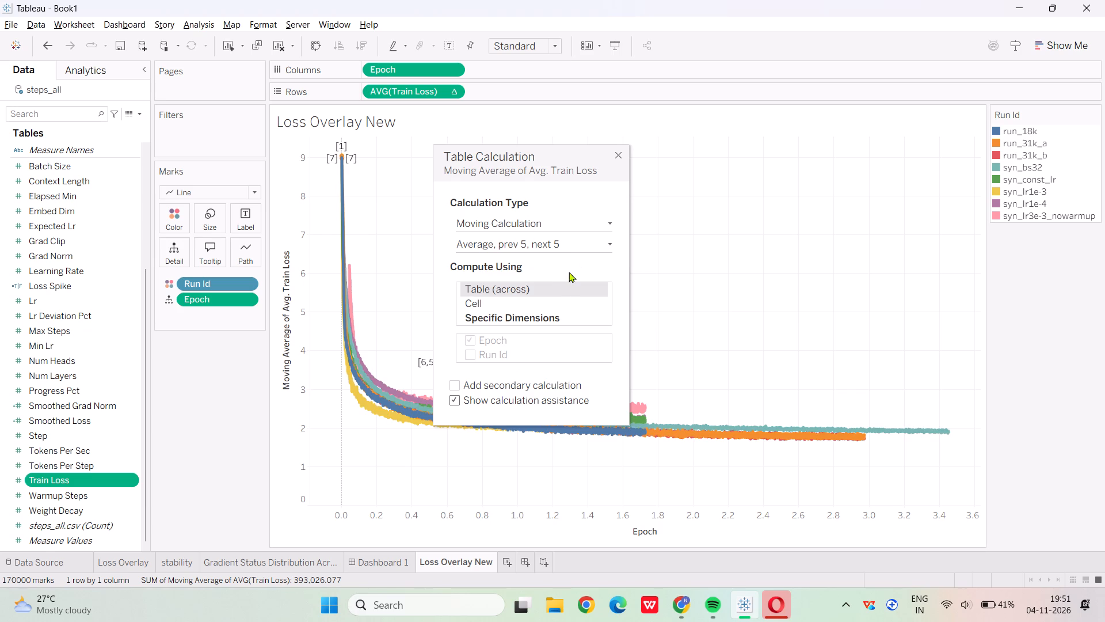
# Compute the moving average using Specific Dimensions, with both Epoch and Run Id selected.
pyautogui.click(554, 314)
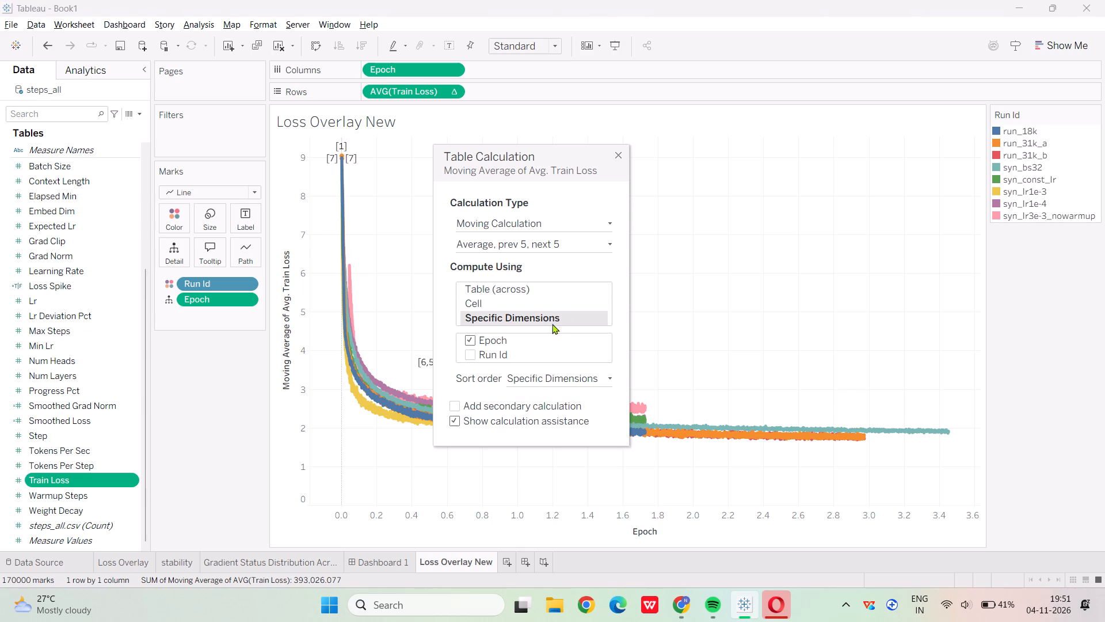
pyautogui.click(491, 340)
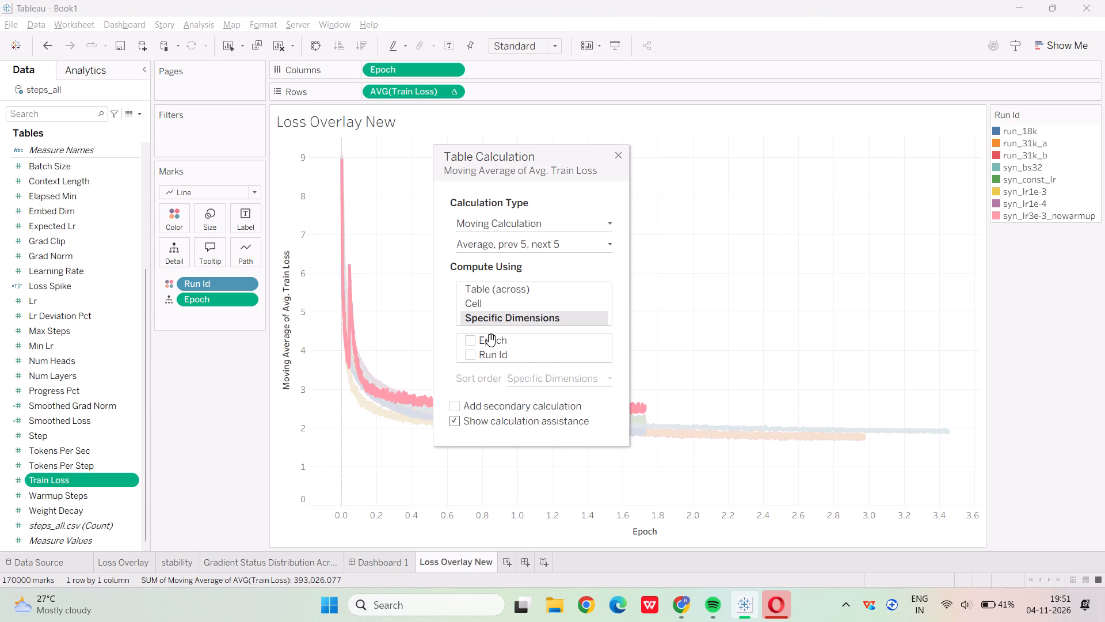
pyautogui.click(491, 343)
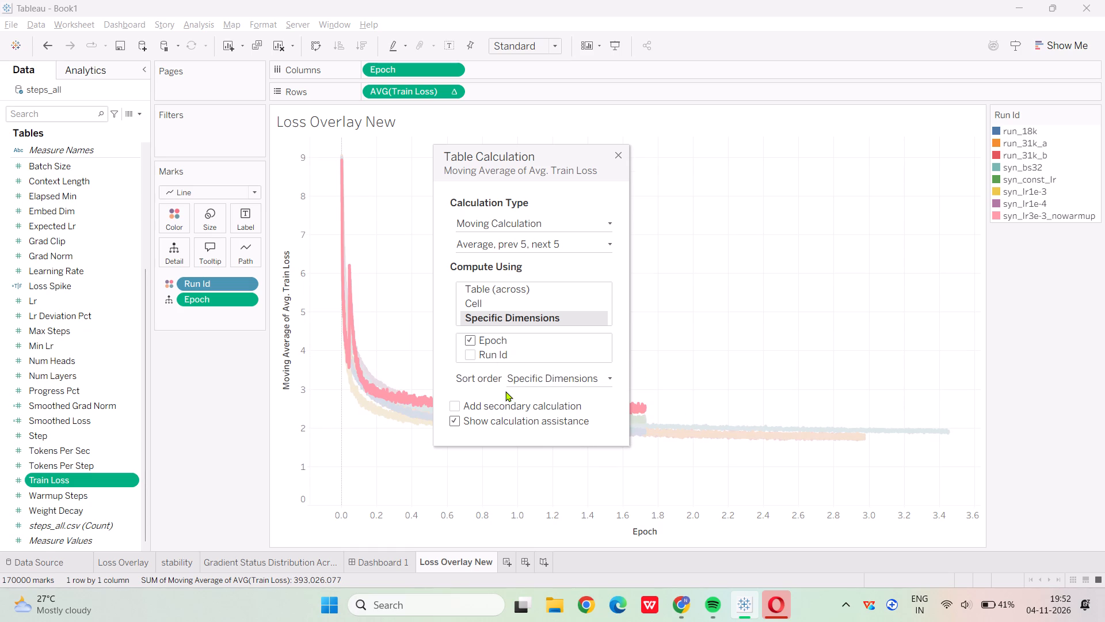
pyautogui.click(505, 391)
pyautogui.click(547, 375)
pyautogui.click(463, 454)
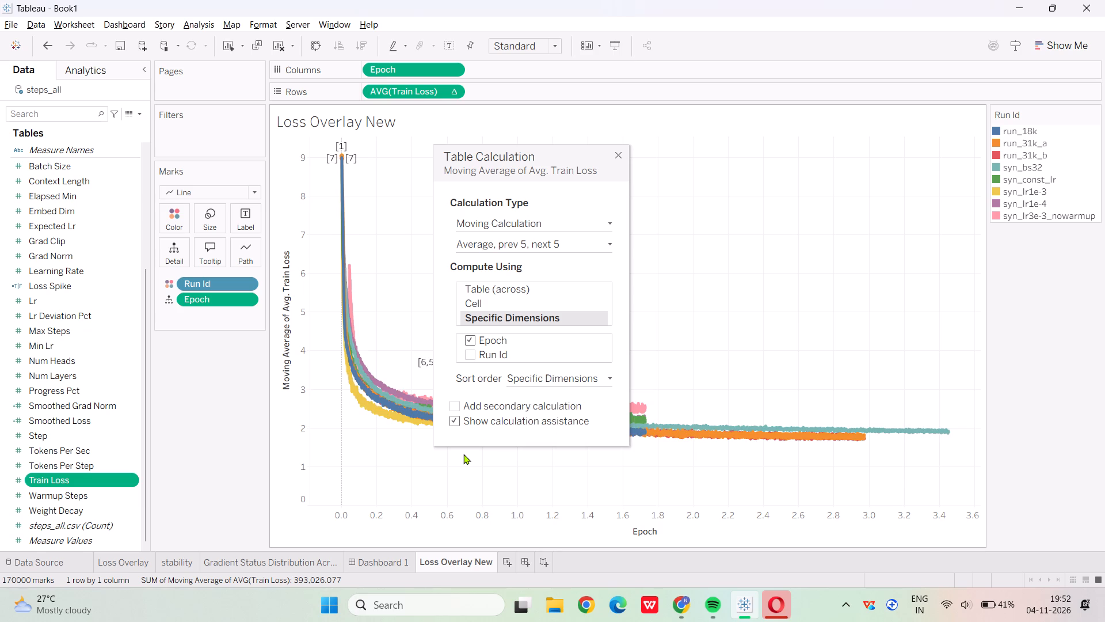
pyautogui.click(477, 356)
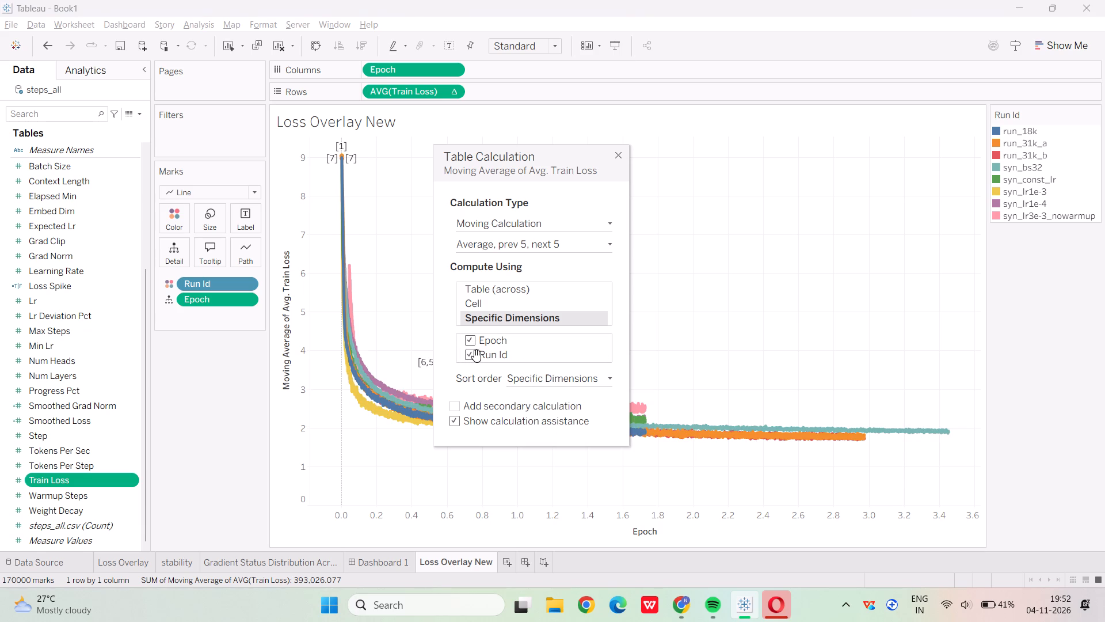
pyautogui.click(477, 356)
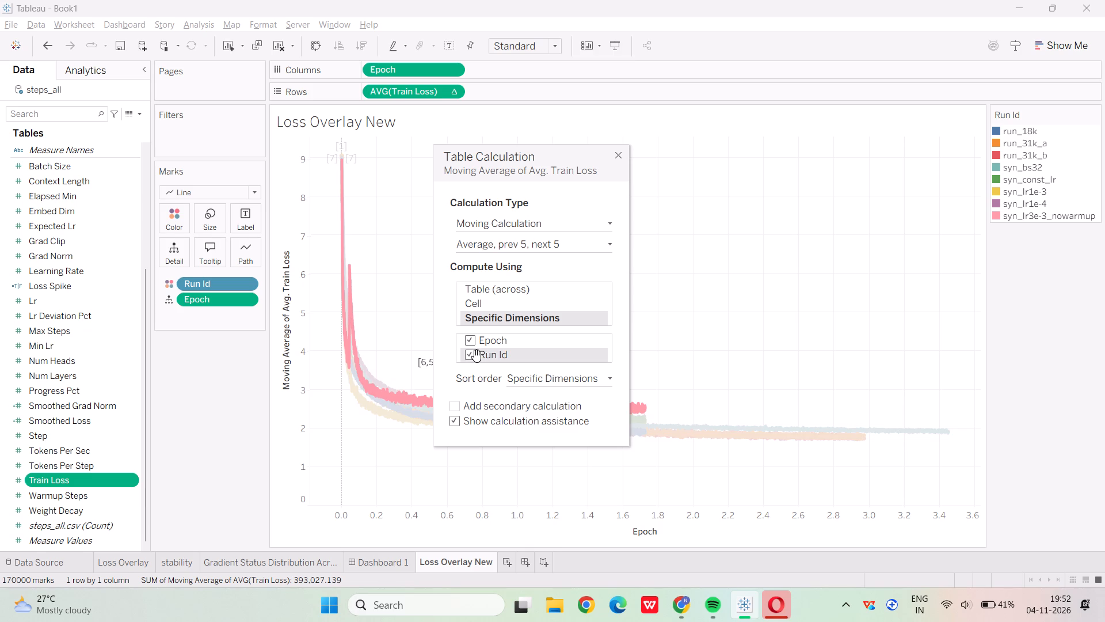
pyautogui.click(470, 359)
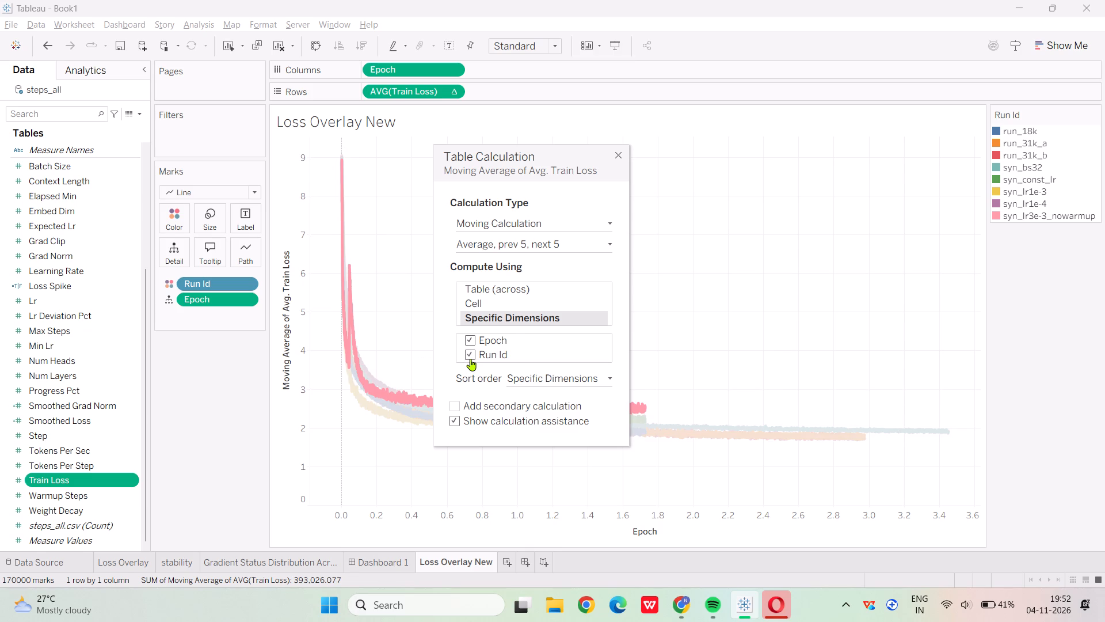
# Compute the moving average along Epoch only by excluding Run Id from the specific dimensions, and close the table calculation settings.
pyautogui.click(470, 359)
pyautogui.click(470, 352)
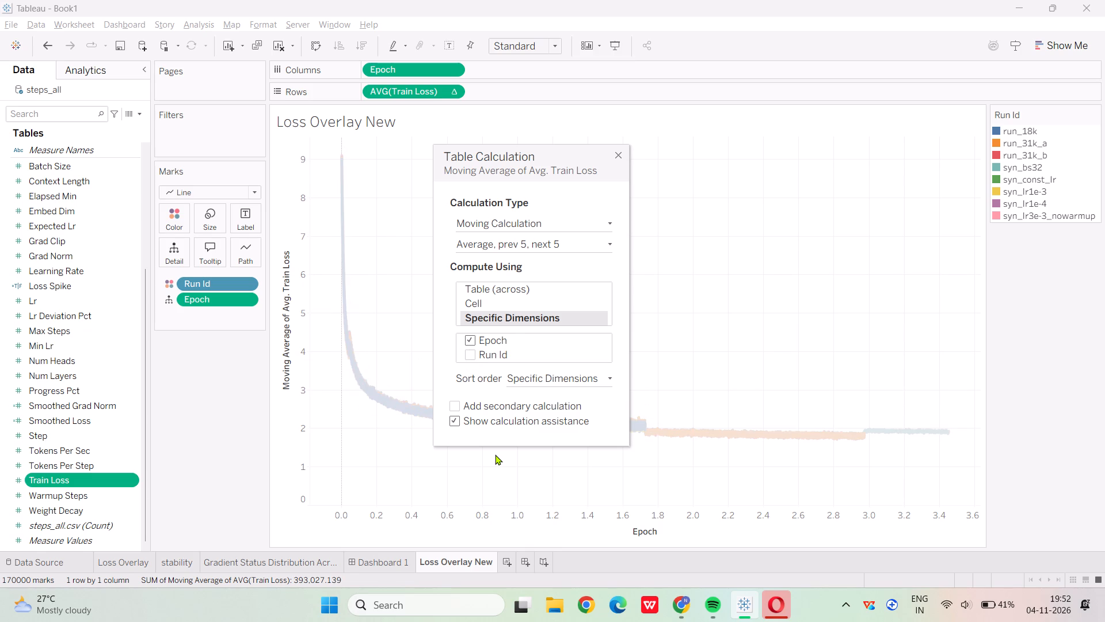
pyautogui.click(471, 351)
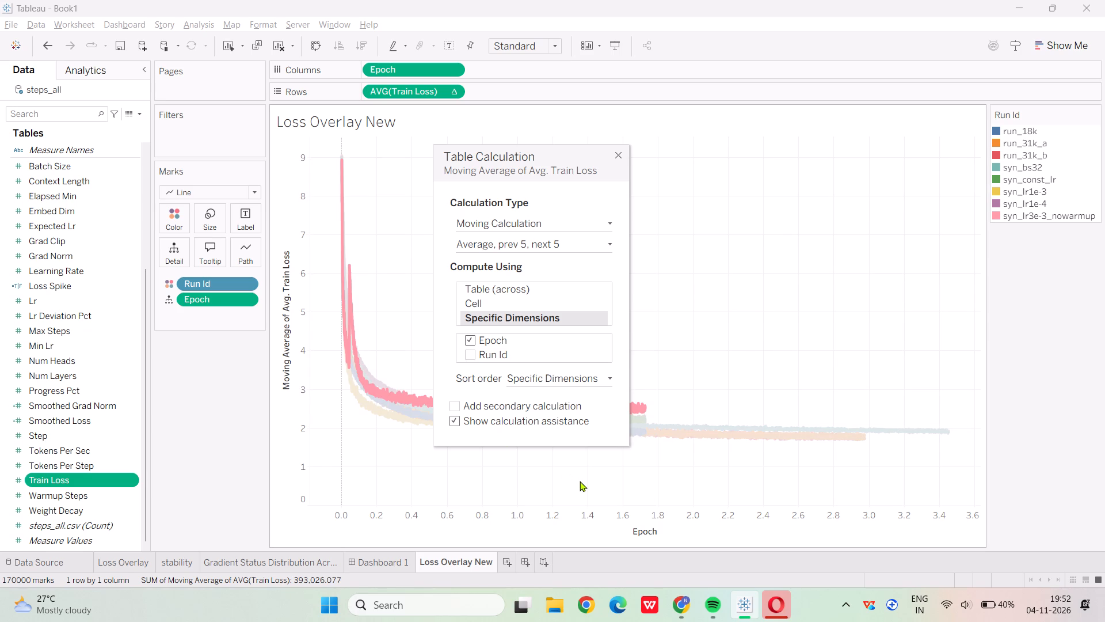
pyautogui.click(531, 479)
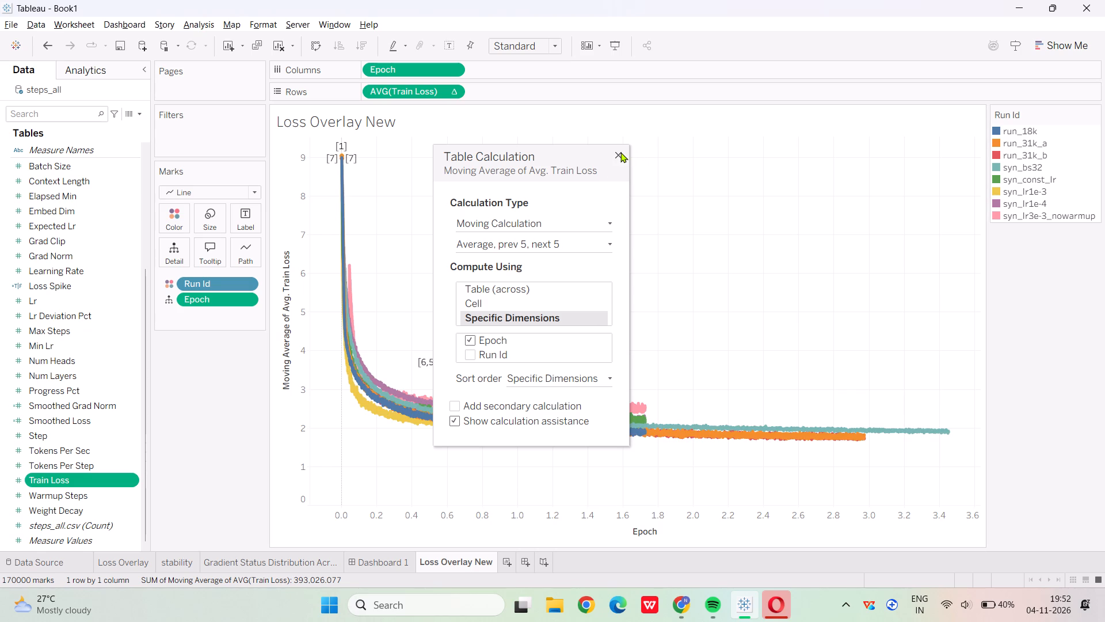
pyautogui.click(620, 152)
# Examine the smoothed loss curves, checking points near the syn_lr3e-3_nowarmup spike and on the syn_bs32 line, and clear the selection.
pyautogui.scroll(-2, 628, 271)
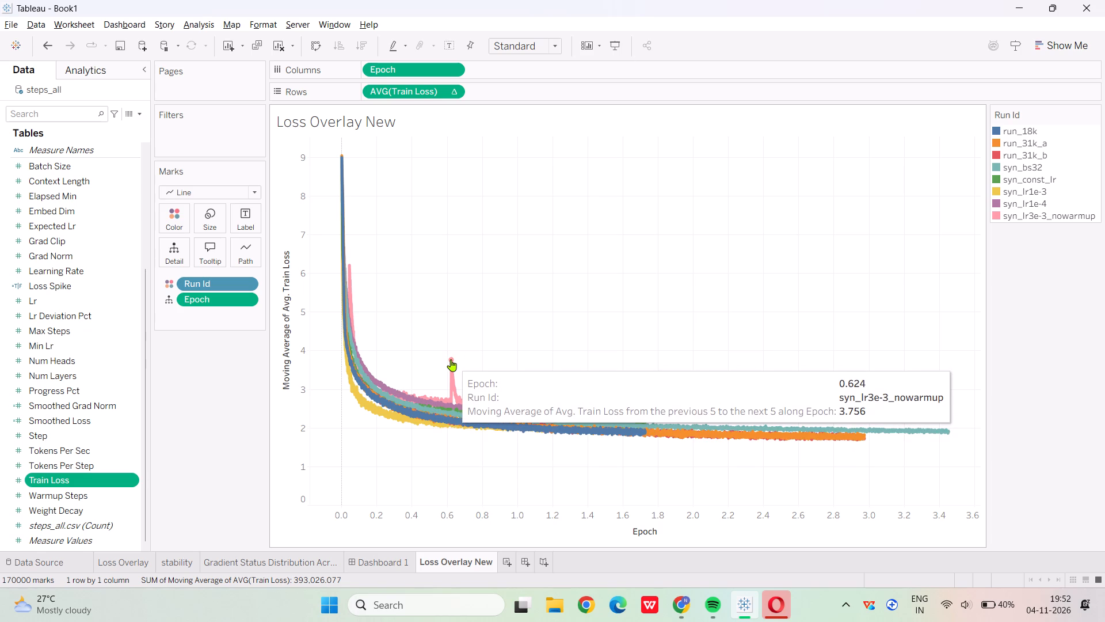
pyautogui.moveTo(451, 359); pyautogui.dragTo(456, 399)
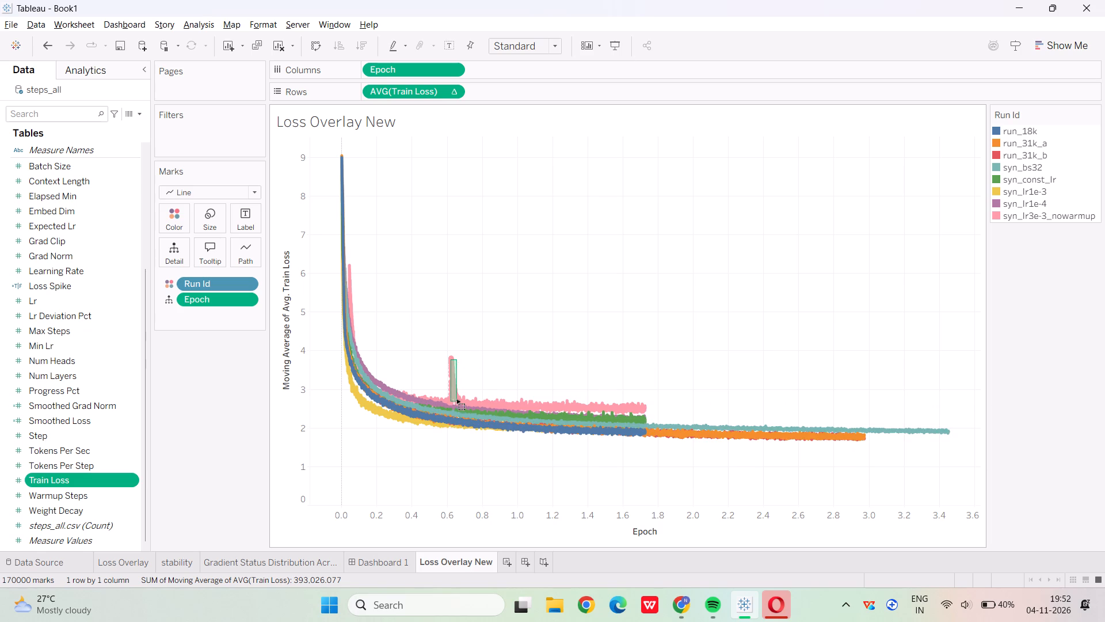
pyautogui.moveTo(456, 399); pyautogui.dragTo(456, 396)
pyautogui.click(456, 396)
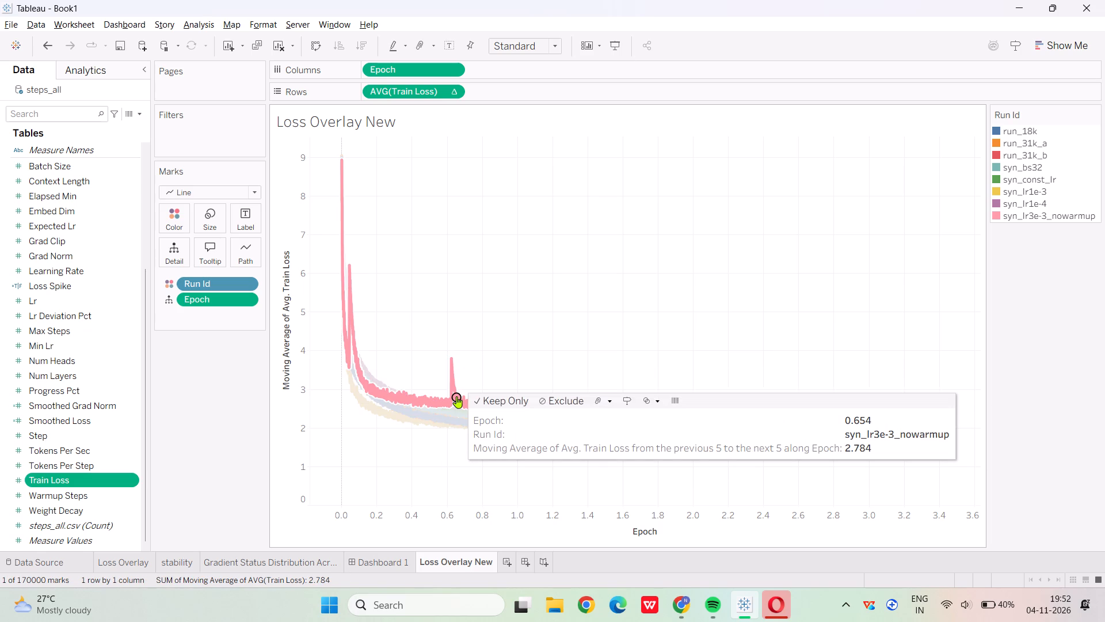
pyautogui.click(365, 484)
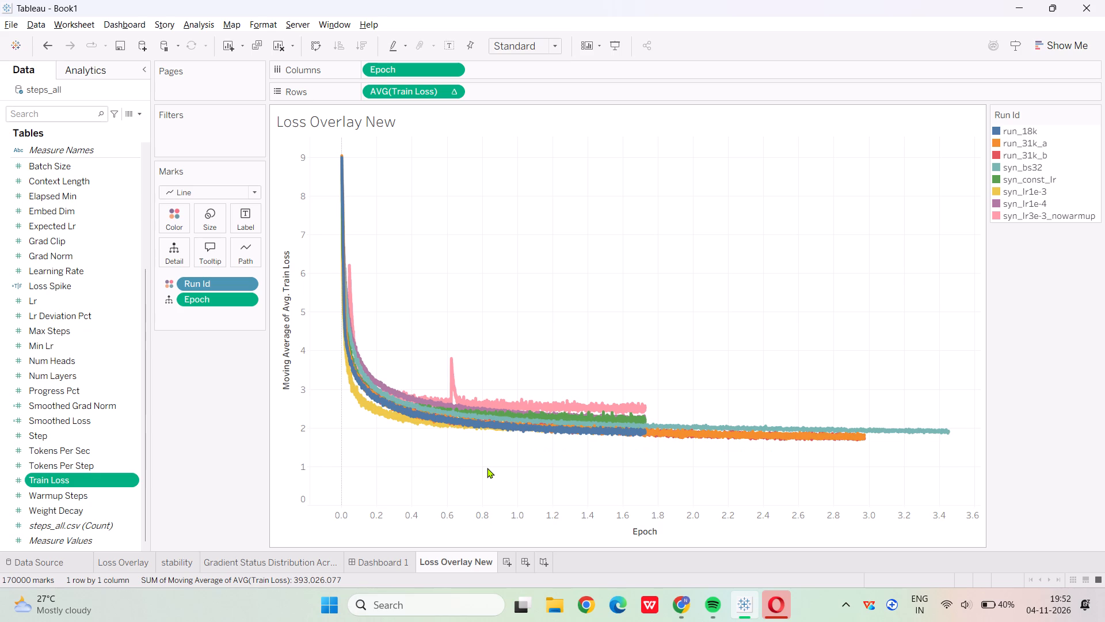
pyautogui.click(668, 424)
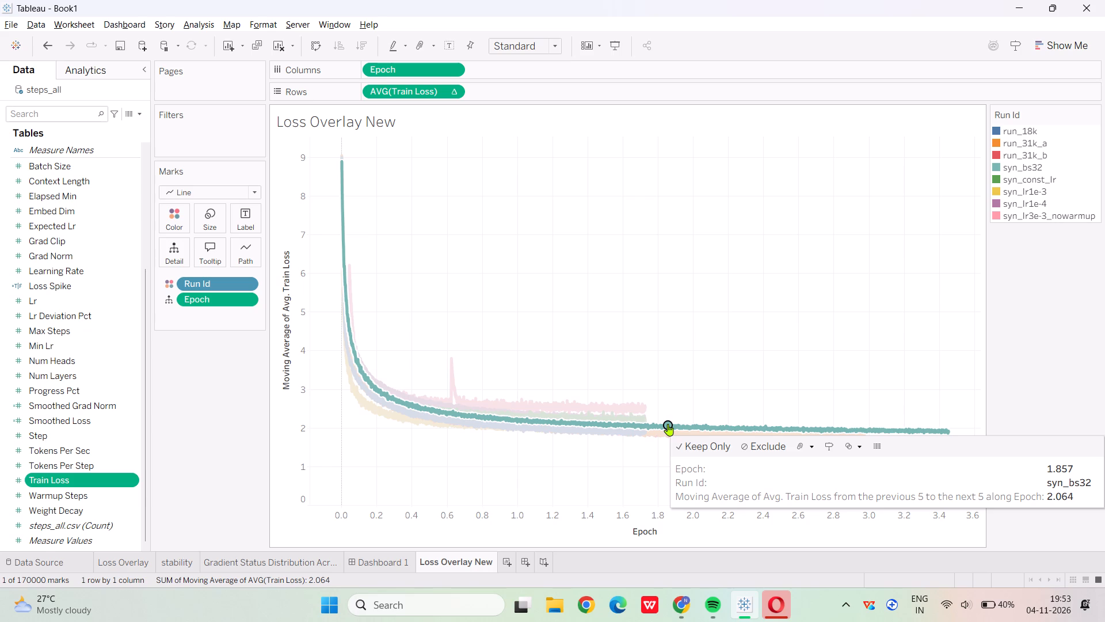
pyautogui.click(664, 380)
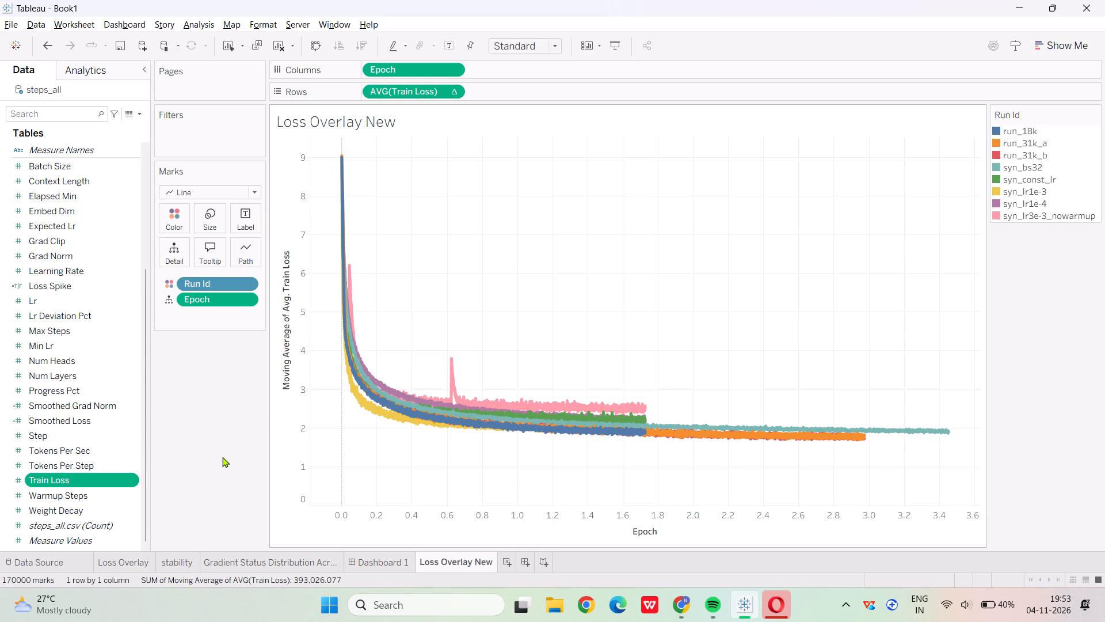
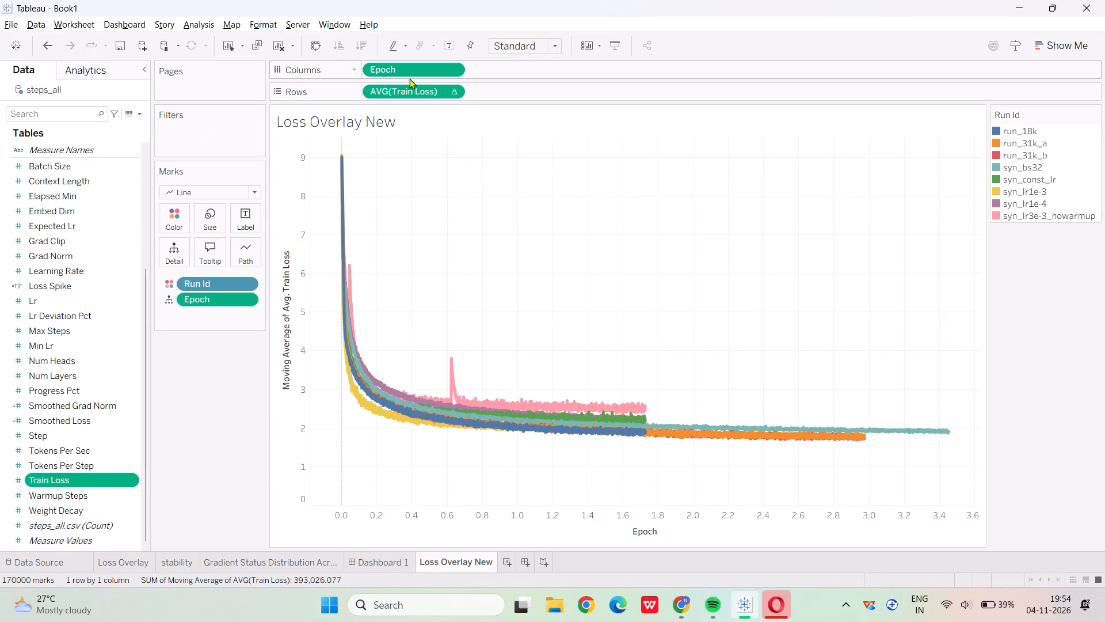
# Edit the AVG(Train Loss) moving average and set its previous values to 15.
pyautogui.rightClick(423, 91)
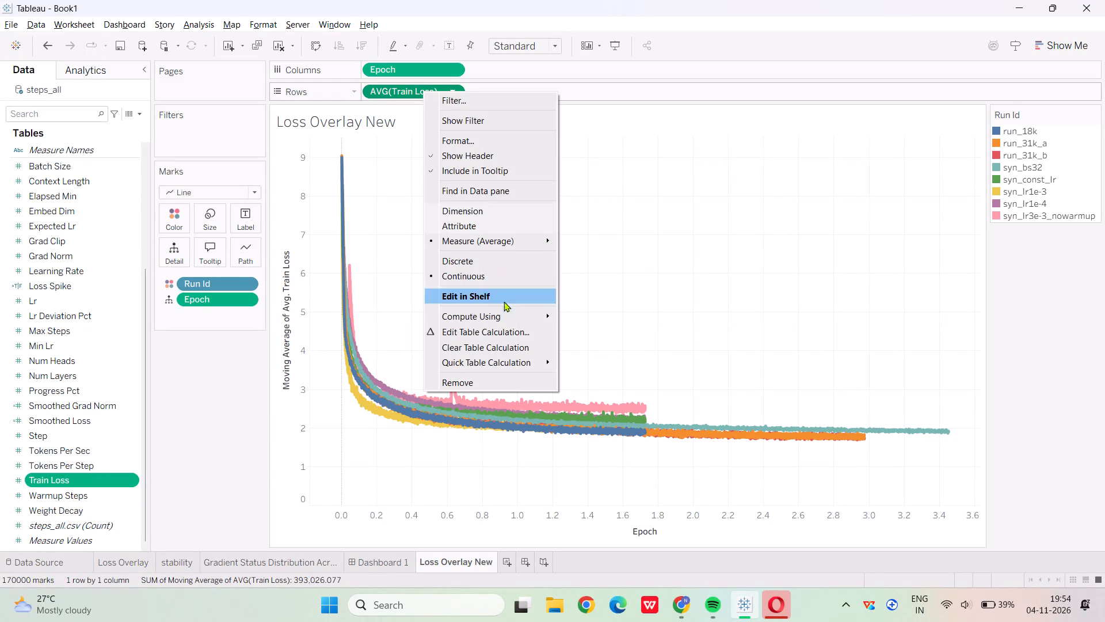
pyautogui.click(494, 329)
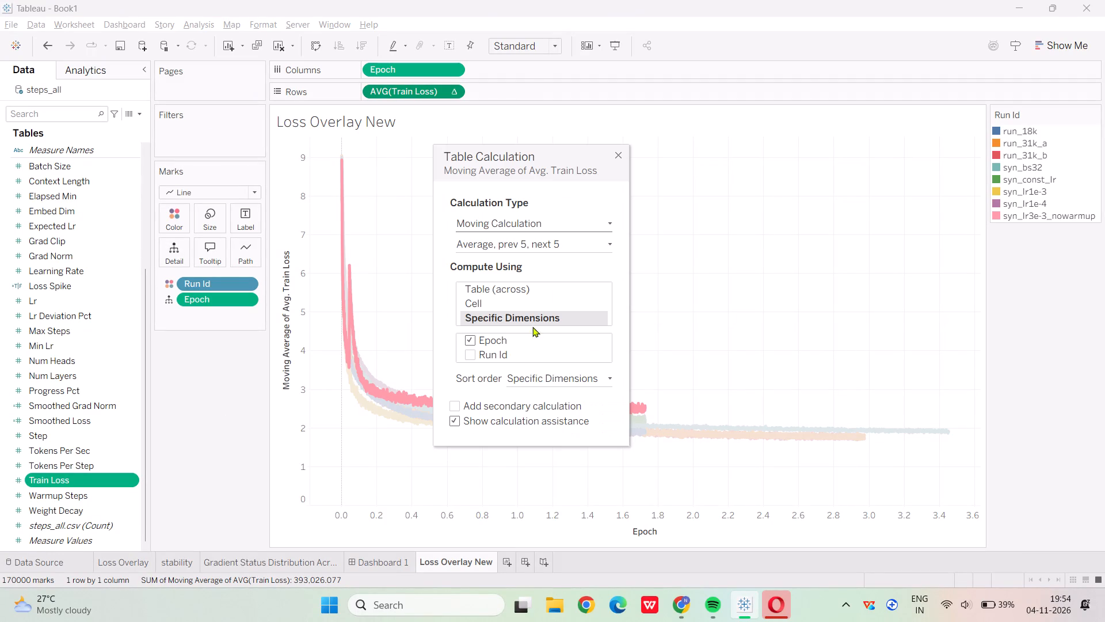
pyautogui.click(569, 237)
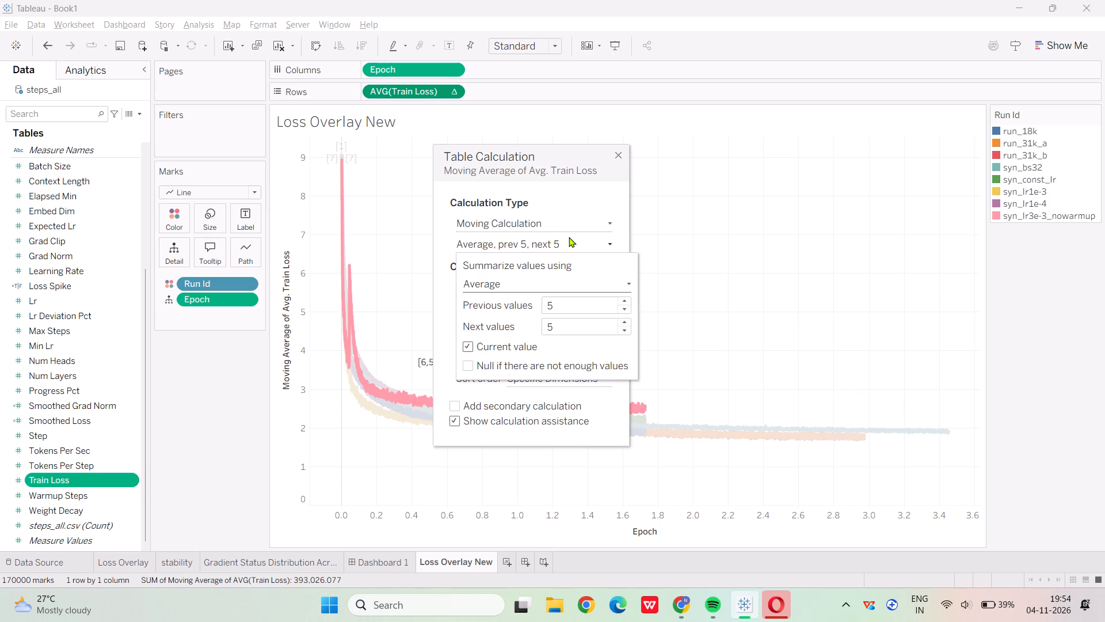
pyautogui.click(624, 301)
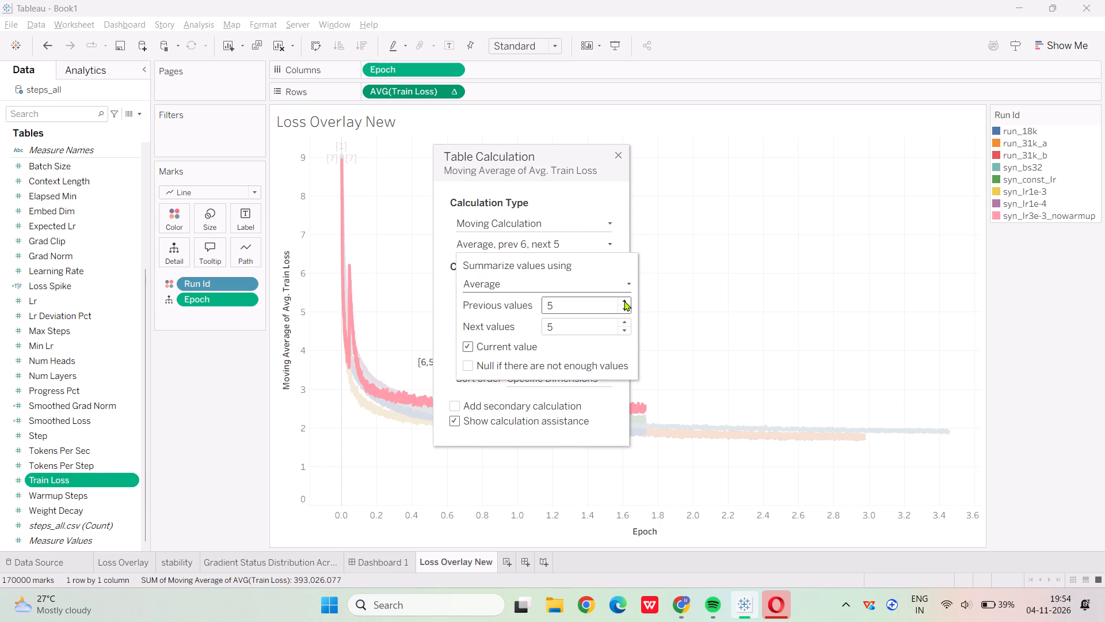
pyautogui.click(624, 301)
pyautogui.doubleClick(624, 301)
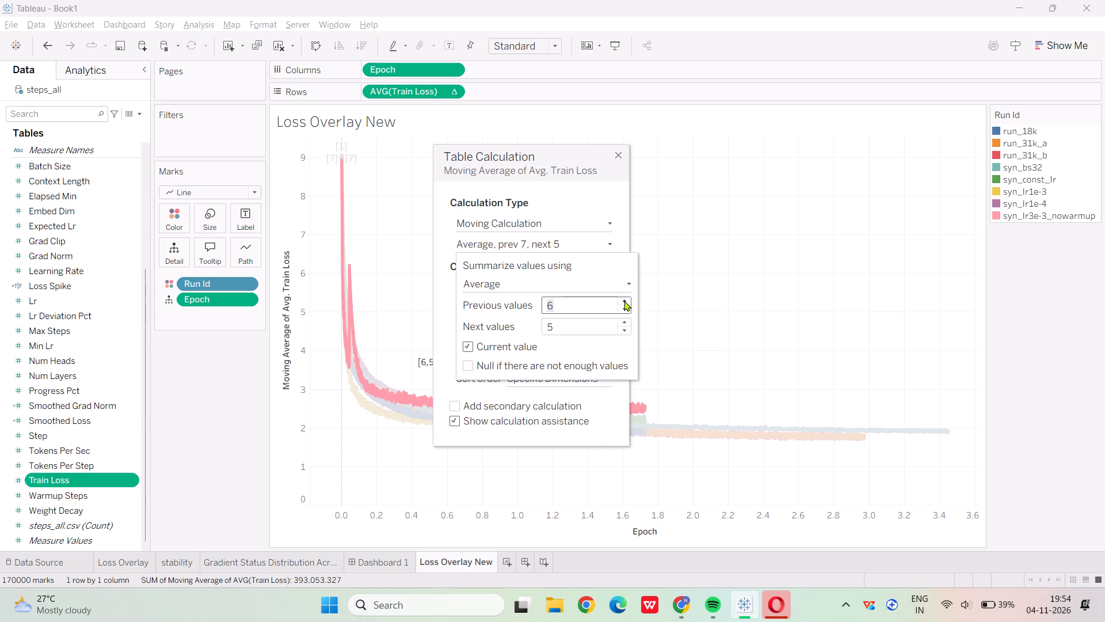
pyautogui.doubleClick(624, 301)
pyautogui.click(624, 301)
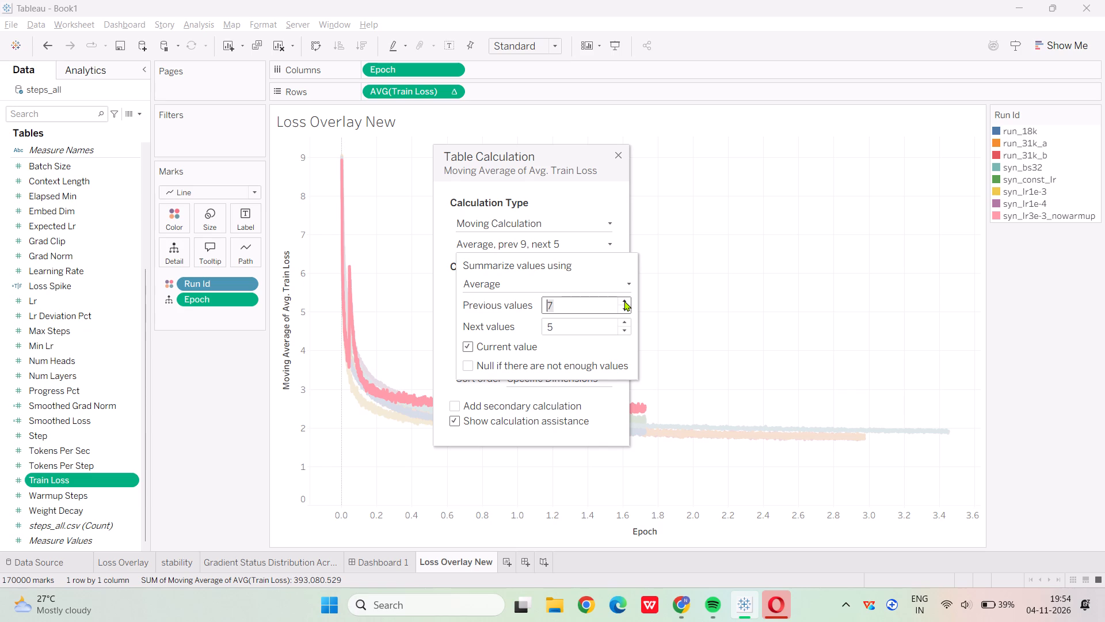
pyautogui.tripleClick(624, 301)
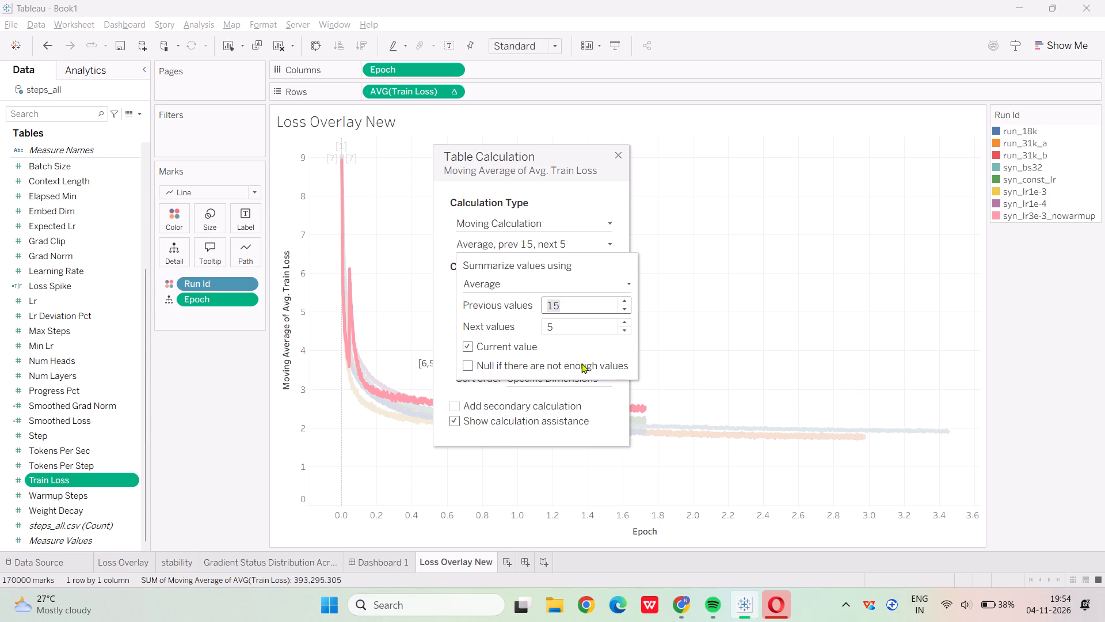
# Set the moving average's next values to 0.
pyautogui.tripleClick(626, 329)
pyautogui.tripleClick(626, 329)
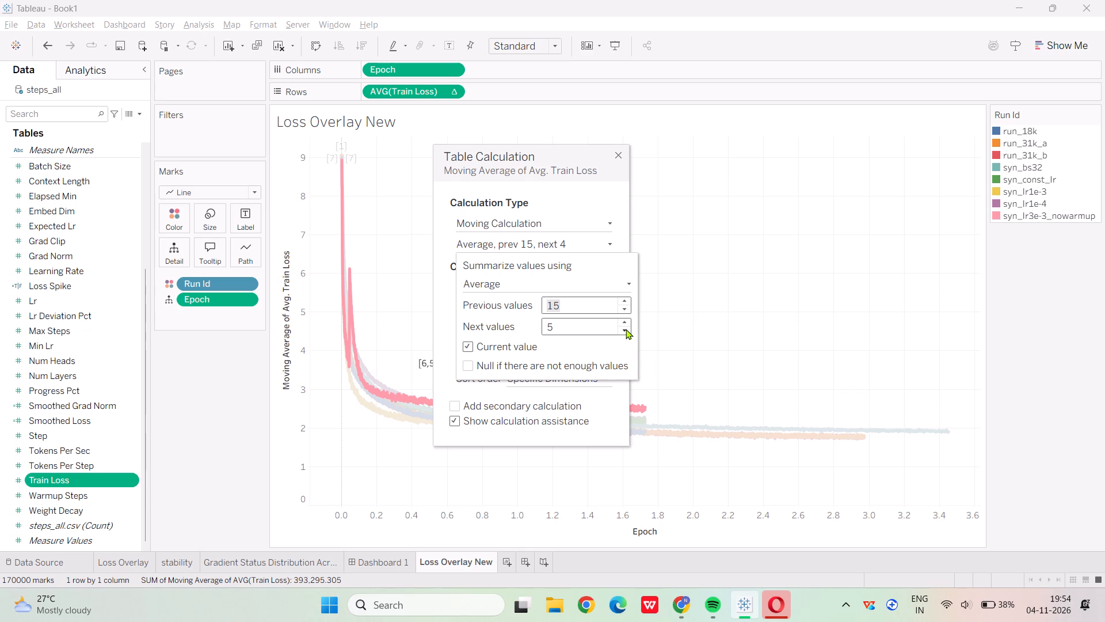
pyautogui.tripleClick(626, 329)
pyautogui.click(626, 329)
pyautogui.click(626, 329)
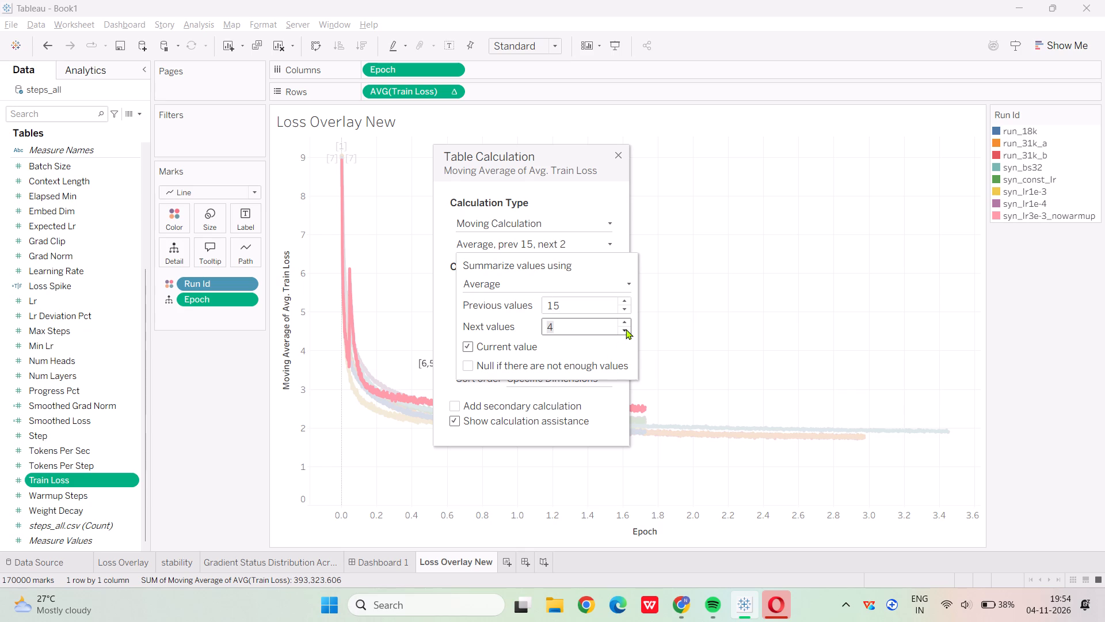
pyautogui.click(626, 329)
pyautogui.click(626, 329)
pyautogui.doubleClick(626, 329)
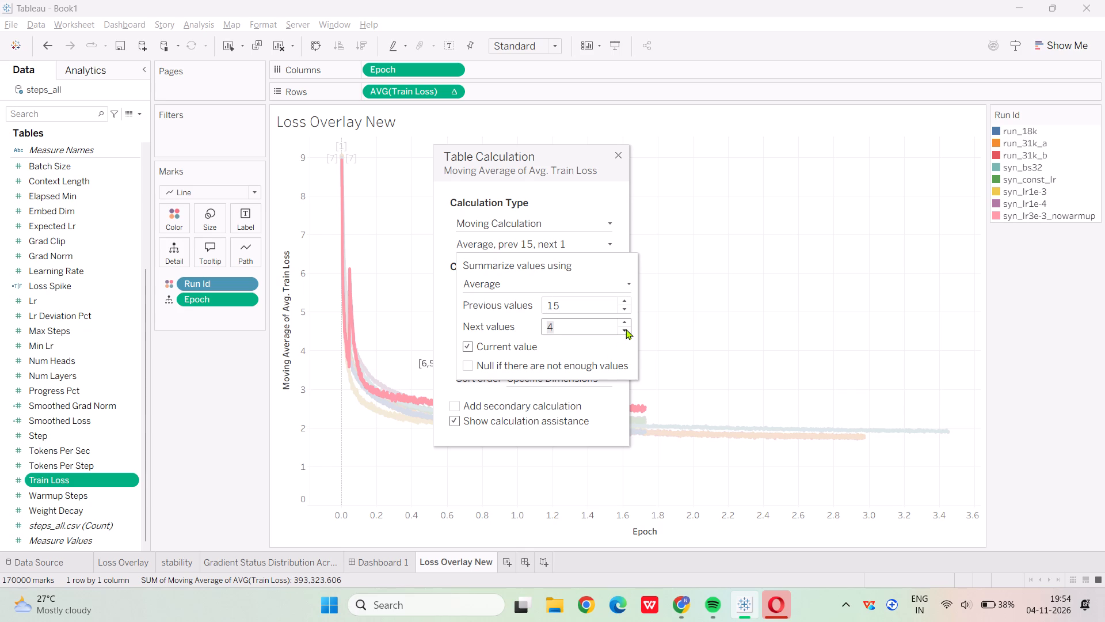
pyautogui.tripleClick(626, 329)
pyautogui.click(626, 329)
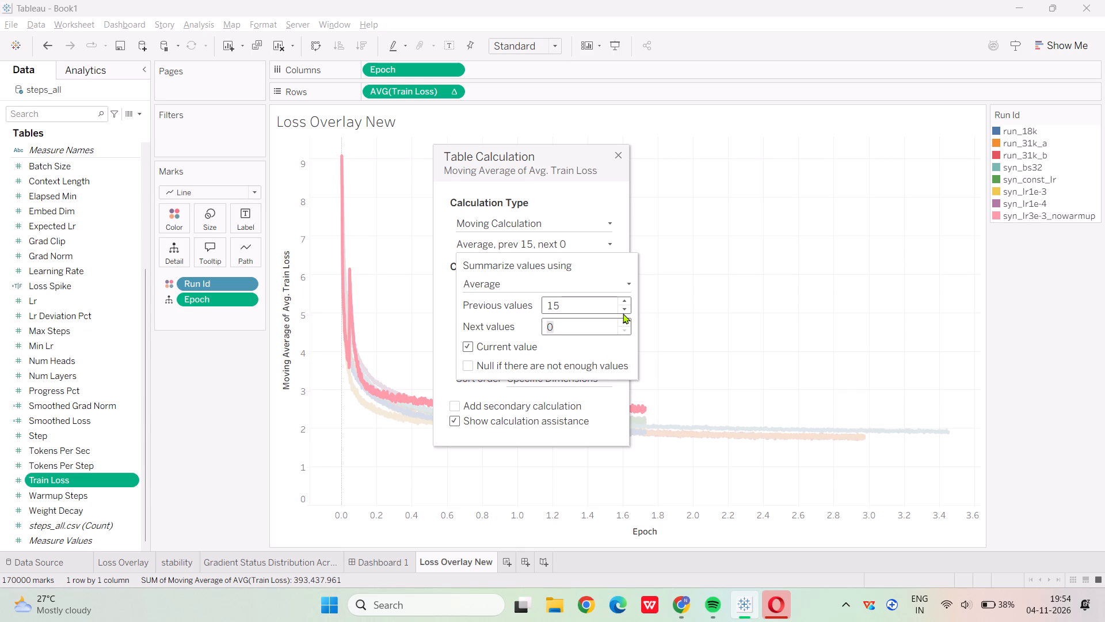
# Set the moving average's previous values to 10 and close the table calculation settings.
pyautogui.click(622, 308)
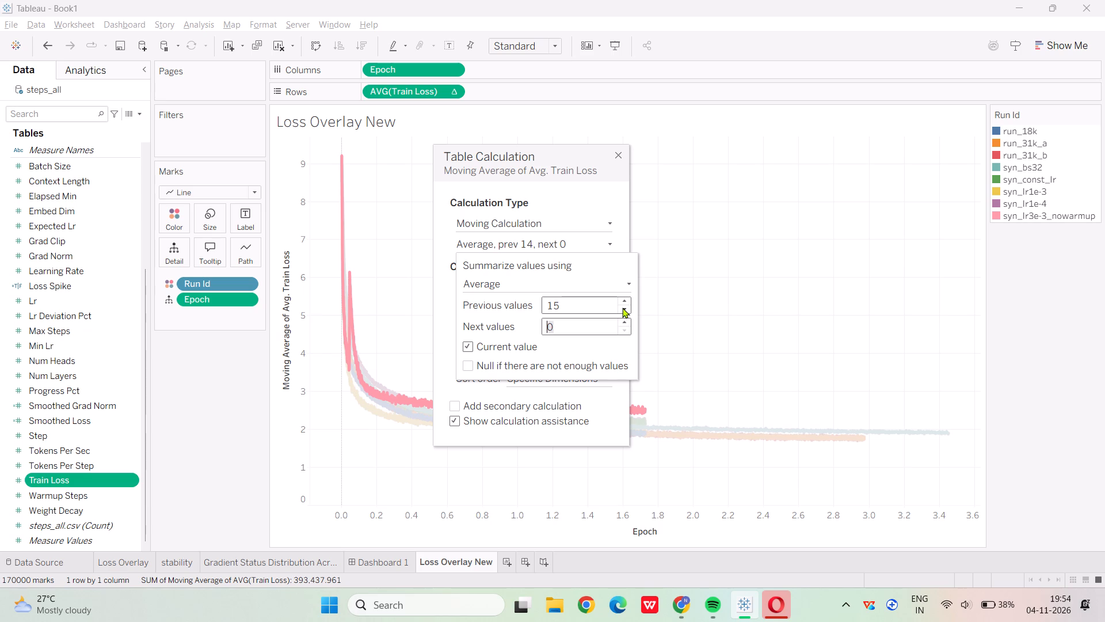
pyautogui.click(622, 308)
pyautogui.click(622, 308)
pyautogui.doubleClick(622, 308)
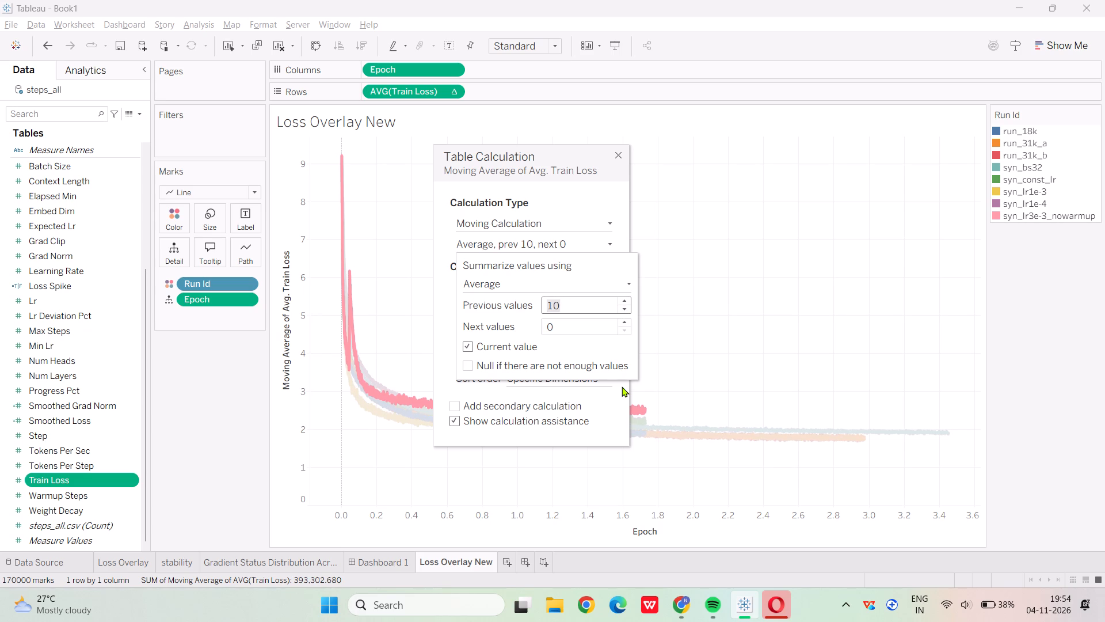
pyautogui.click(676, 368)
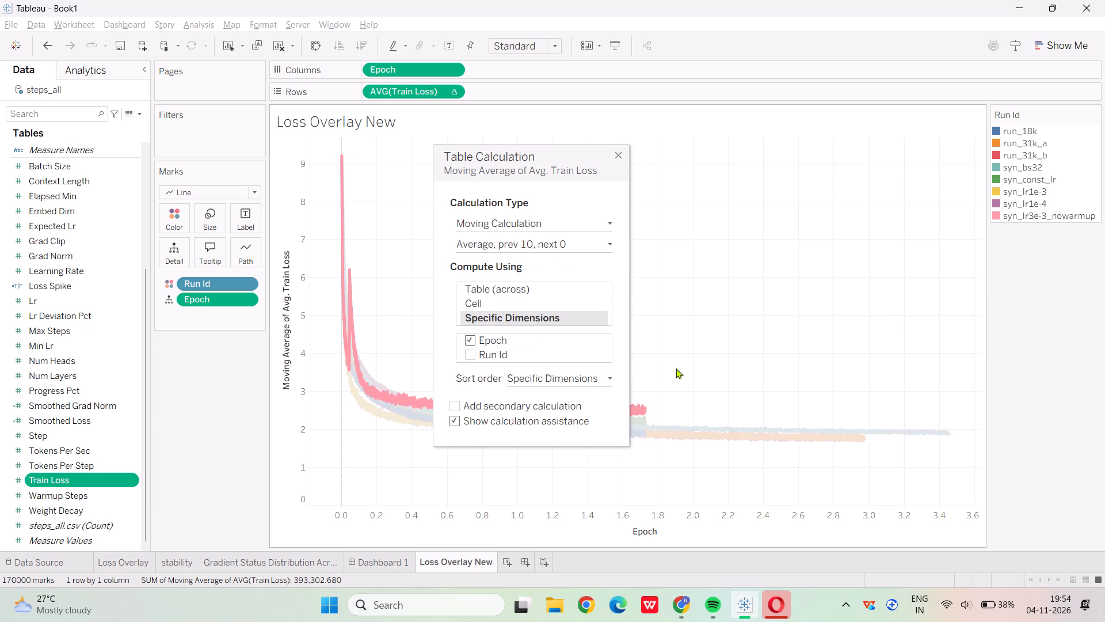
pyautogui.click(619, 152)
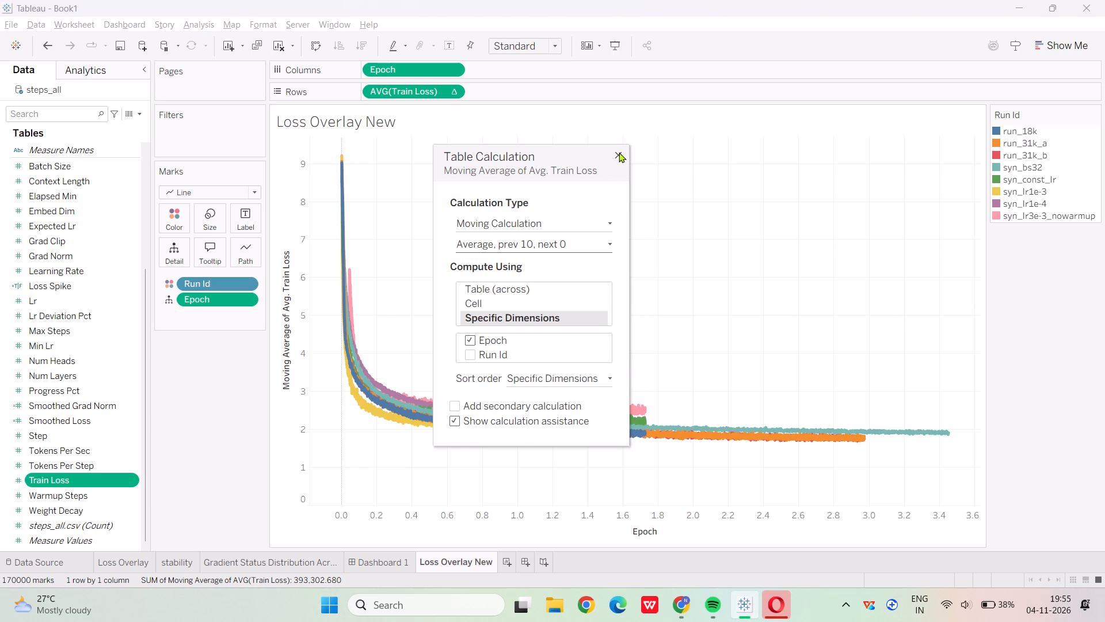
# Examine the smoothed curves around the syn_lr3e-3_nowarmup spike and on the syn_const_lr line, and clear the selection.
pyautogui.scroll(-1, 616, 296)
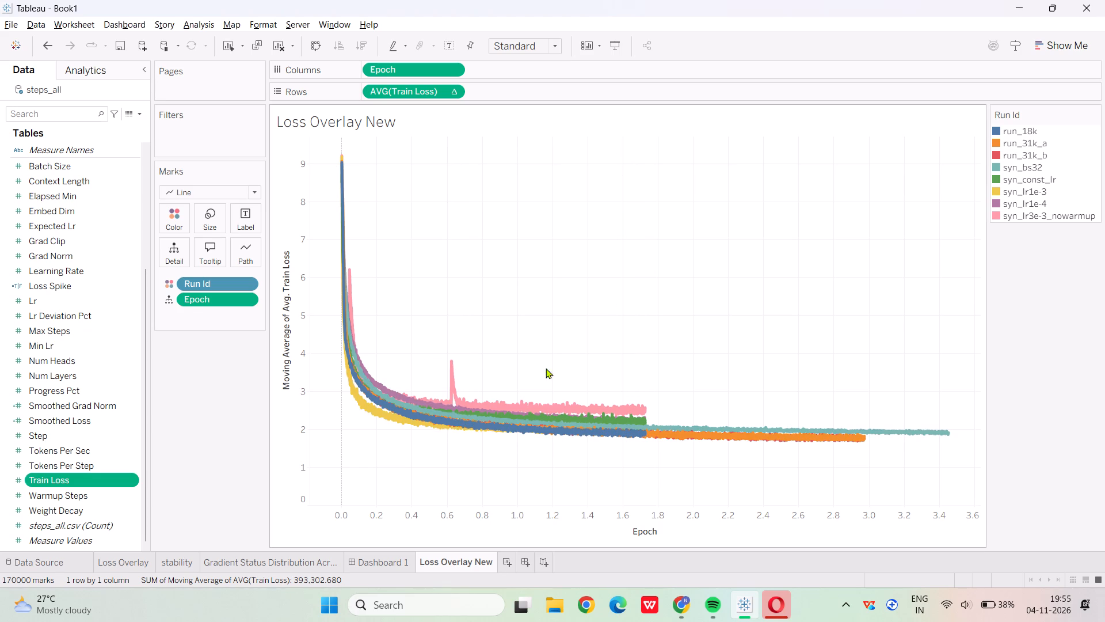
pyautogui.moveTo(452, 362); pyautogui.dragTo(457, 411)
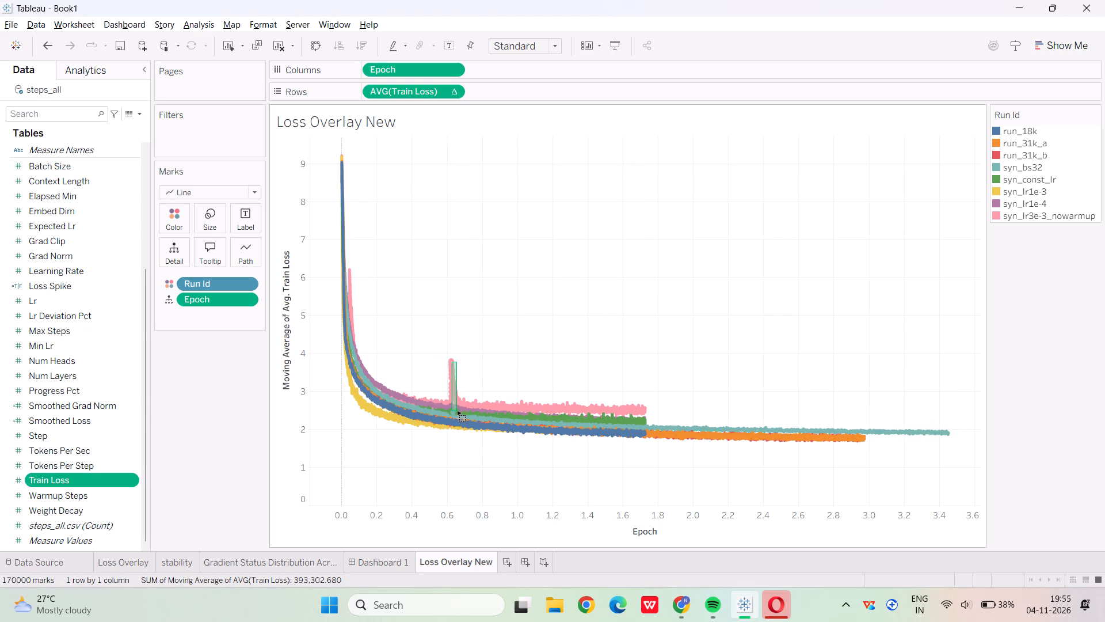
pyautogui.moveTo(457, 411); pyautogui.dragTo(458, 410)
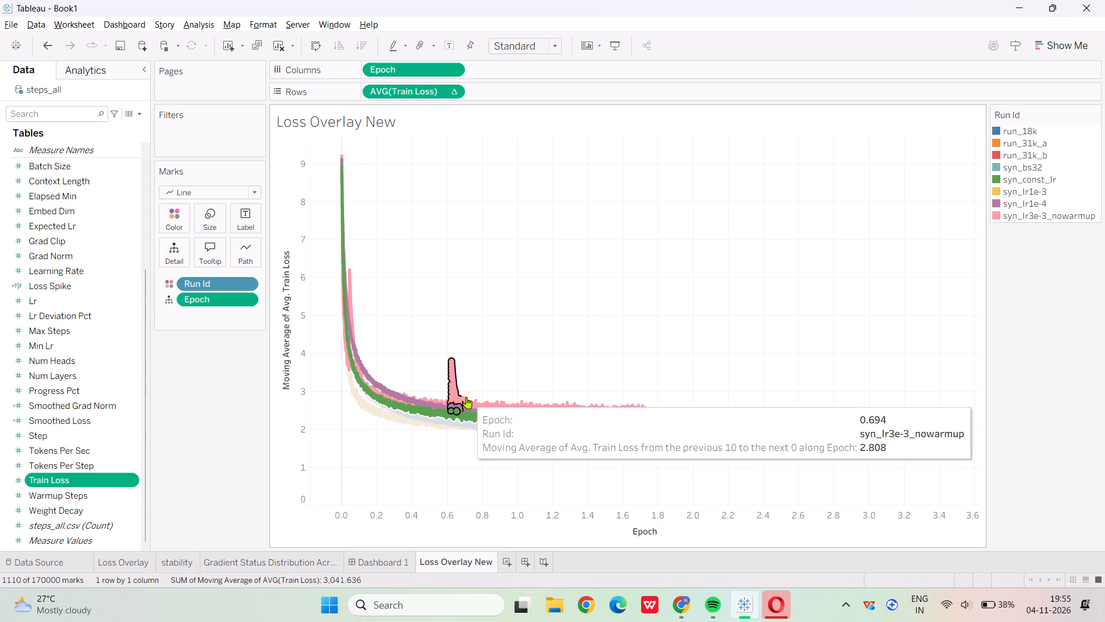
pyautogui.click(479, 412)
pyautogui.moveTo(479, 412); pyautogui.dragTo(464, 457)
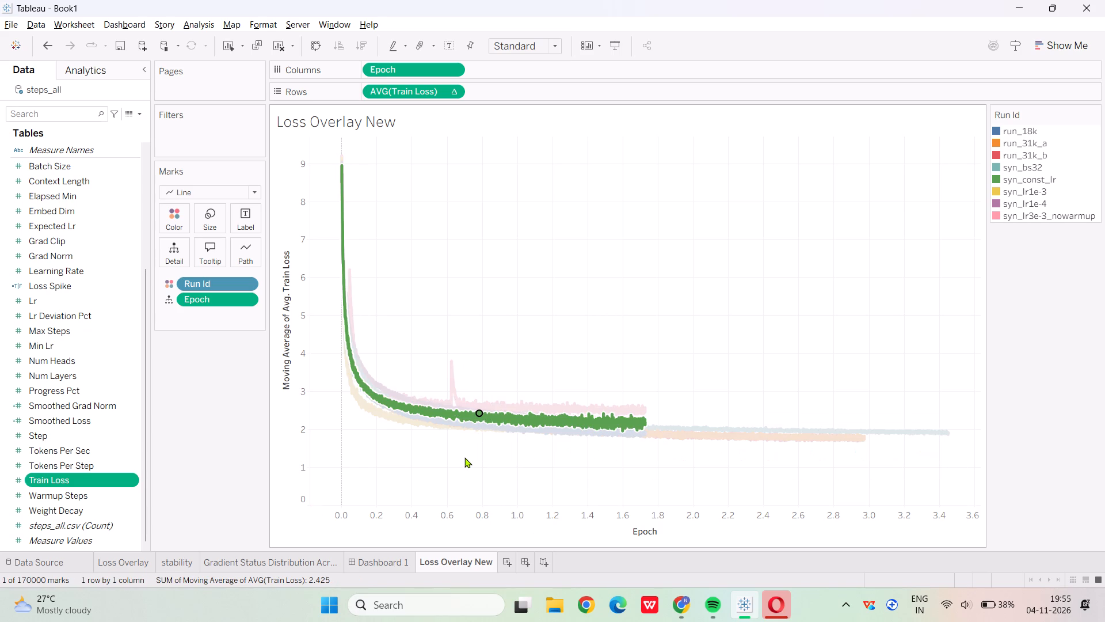
pyautogui.click(464, 457)
pyautogui.click(523, 446)
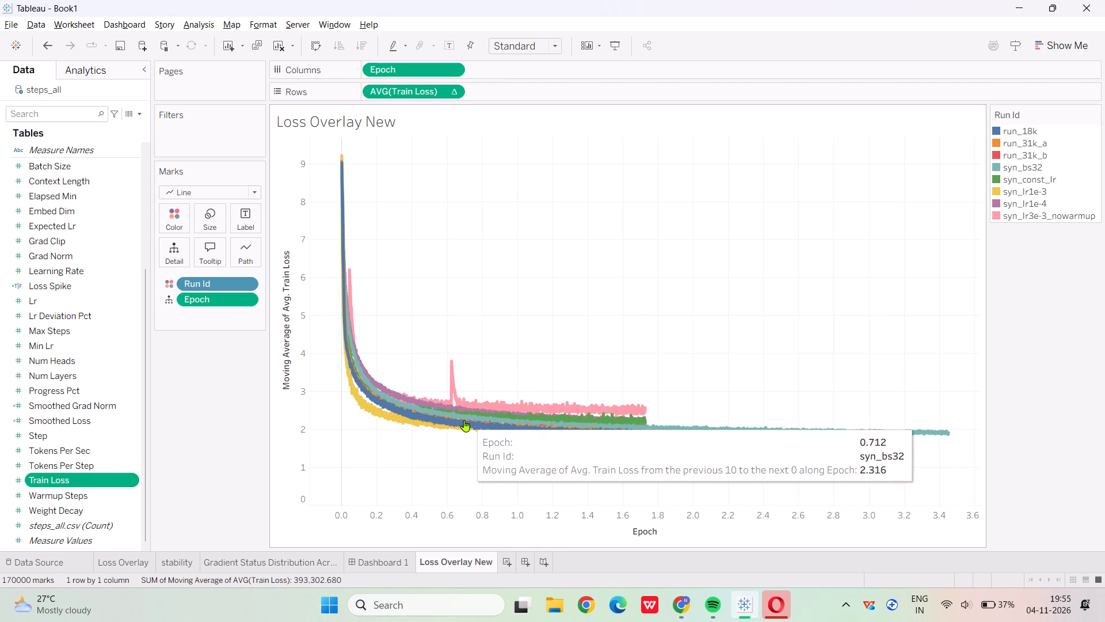
# Undo the moving average's next-values changes and the most recent changes to its previous values.
pyautogui.hotkey('ctrl', 'z')
pyautogui.hotkey('ctrl', 'z')
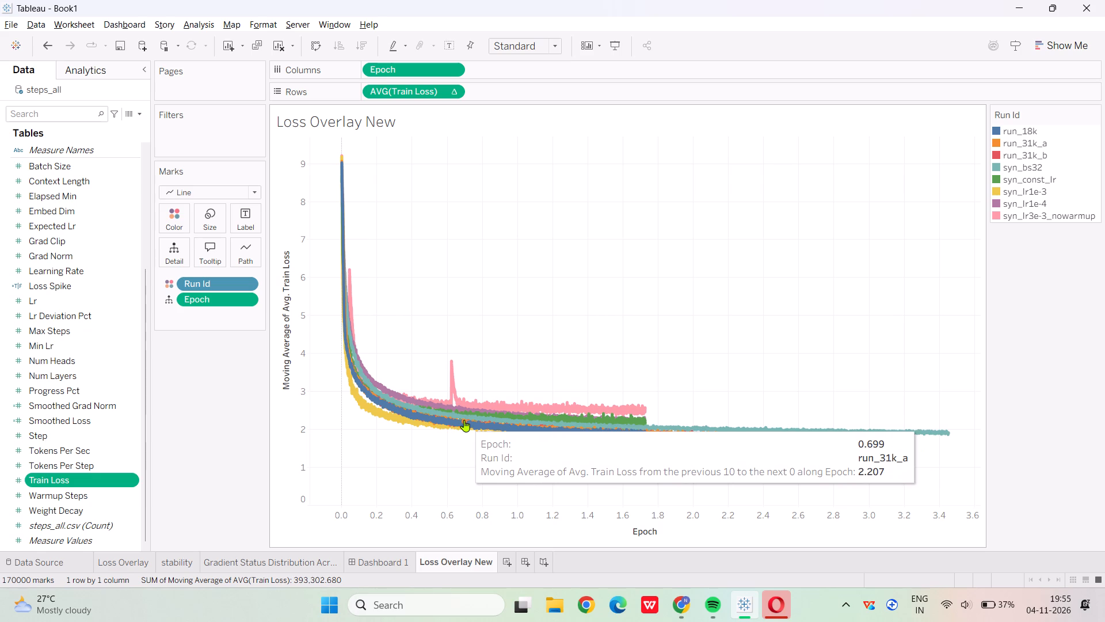
pyautogui.hotkey('ctrl', 'z')
pyautogui.hotkey('ctrl', 'z')
pyautogui.hotkey('ctrl', 'z')
pyautogui.hotkey('ctrl', 'z')
pyautogui.hotkey('ctrl', 'z')
pyautogui.hotkey('ctrl', 'z')
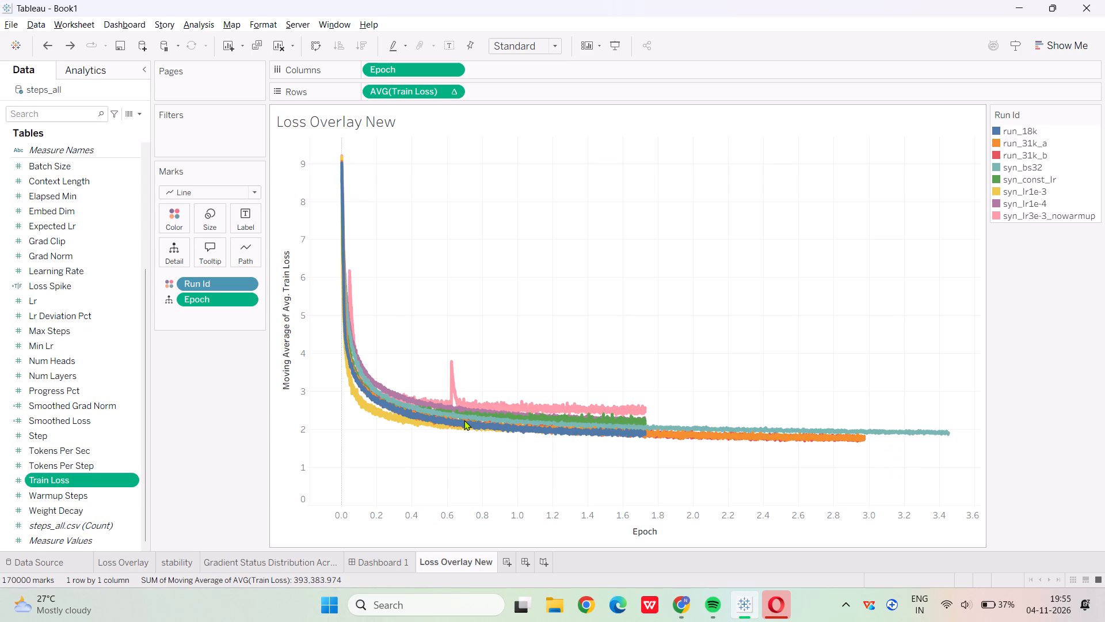
pyautogui.hotkey('ctrl', 'z')
pyautogui.hotkey('ctrl', 'z')
pyautogui.hotkey('ctrl', 'z')
pyautogui.hotkey('ctrl', 'z')
pyautogui.hotkey('ctrl', 'z')
pyautogui.hotkey('ctrl', 'z')
pyautogui.hotkey('ctrl', 'z')
pyautogui.click(458, 343)
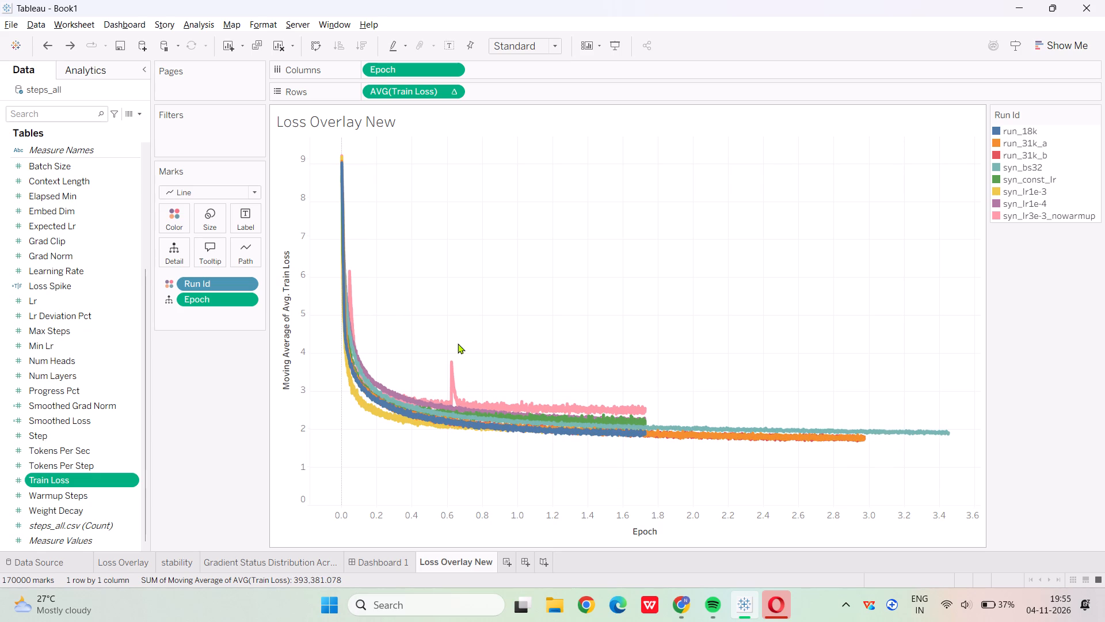
pyautogui.hotkey('ctrl', 'z')
pyautogui.hotkey('ctrl', 'z')
pyautogui.hotkey('ctrl', 'z')
pyautogui.hotkey('ctrl', 'z')
pyautogui.hotkey('ctrl', 'z')
pyautogui.hotkey('ctrl', 'z')
pyautogui.hotkey('ctrl', 'z')
pyautogui.hotkey('ctrl', 'z')
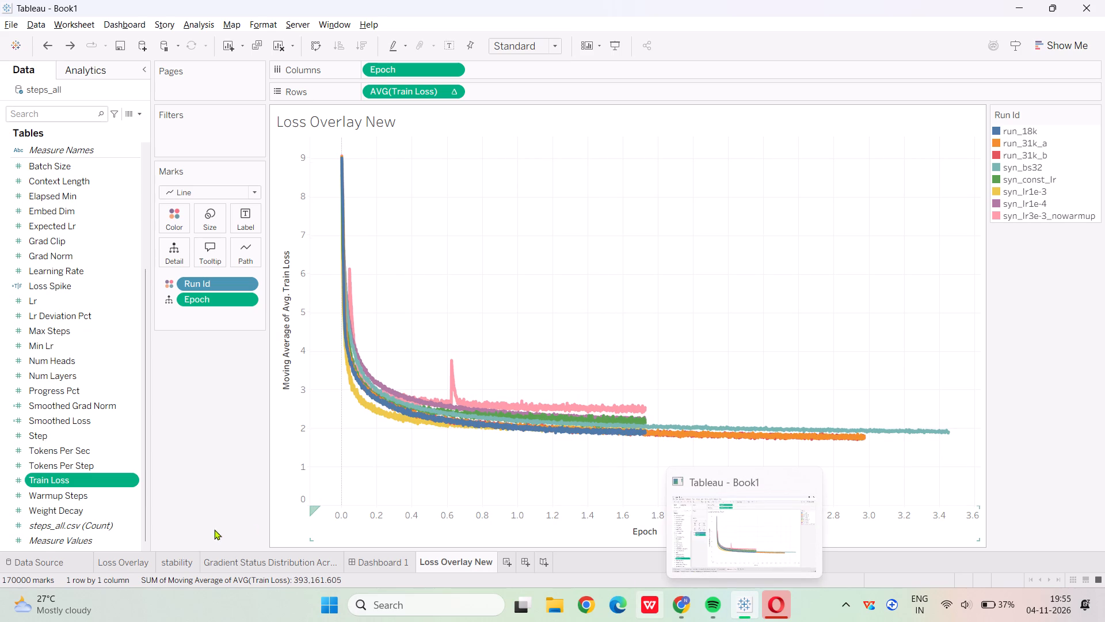
# Review the original Loss Overlay worksheet's fields and the stability worksheet for comparison, and return to Loss Overlay.
pyautogui.click(138, 556)
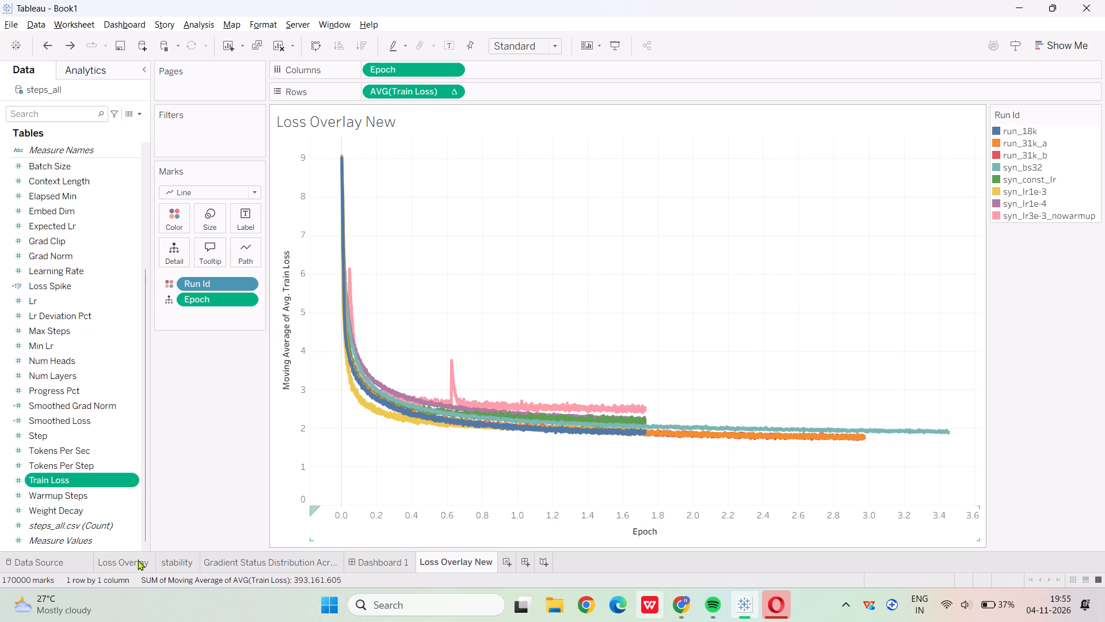
pyautogui.click(138, 560)
pyautogui.click(138, 560)
pyautogui.tripleClick(138, 560)
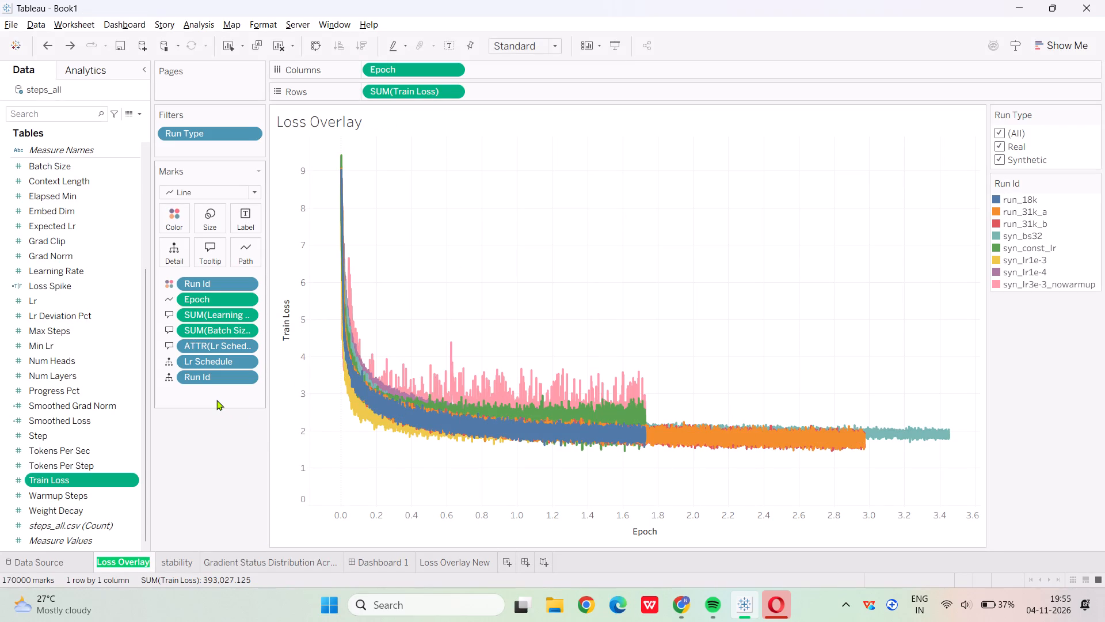
pyautogui.click(218, 306)
pyautogui.moveTo(218, 306); pyautogui.dragTo(223, 327)
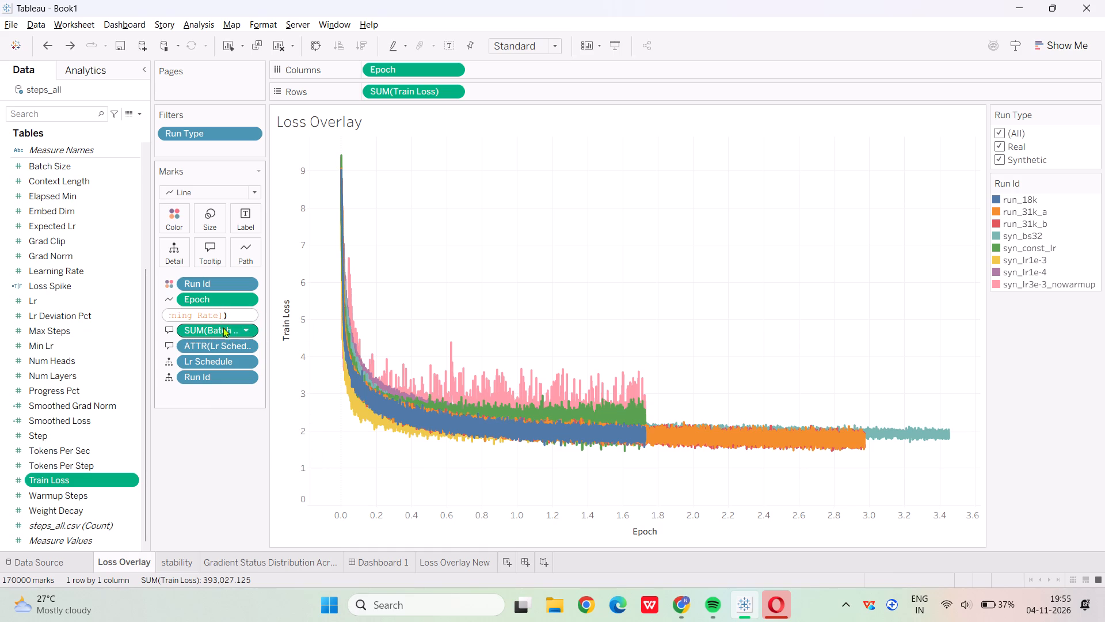
pyautogui.moveTo(223, 327); pyautogui.dragTo(237, 443)
pyautogui.tripleClick(237, 443)
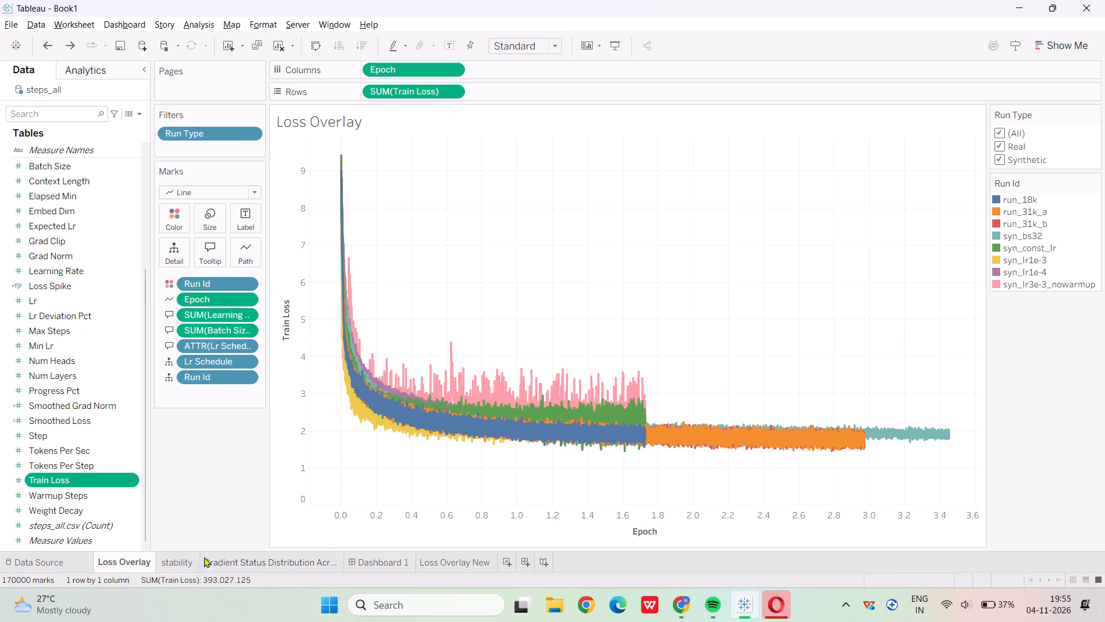
pyautogui.click(184, 563)
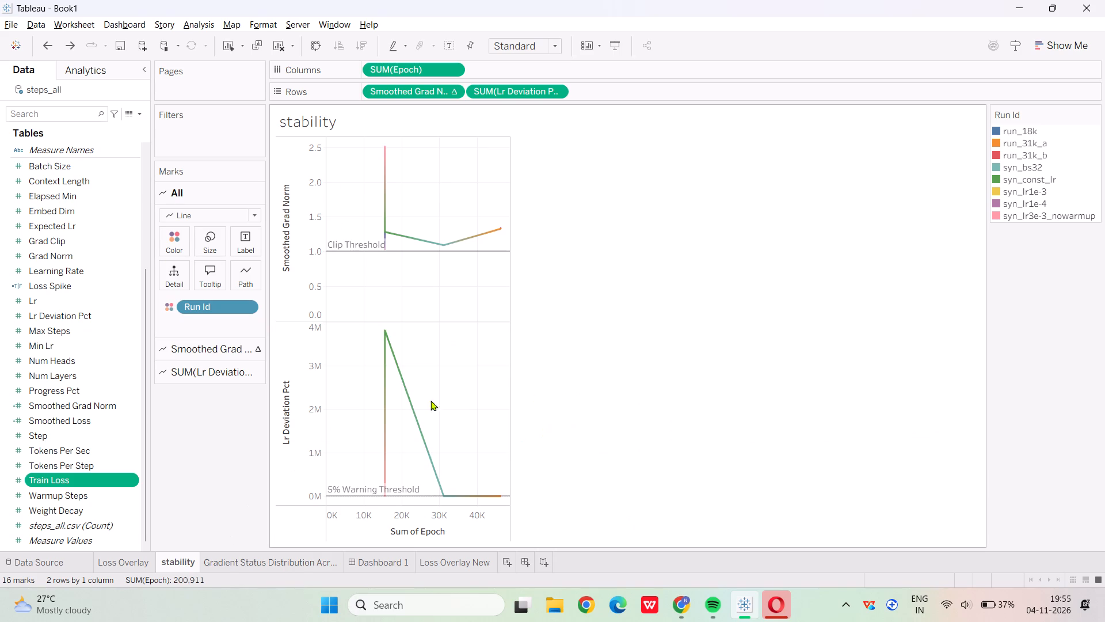
pyautogui.click(241, 557)
pyautogui.click(143, 559)
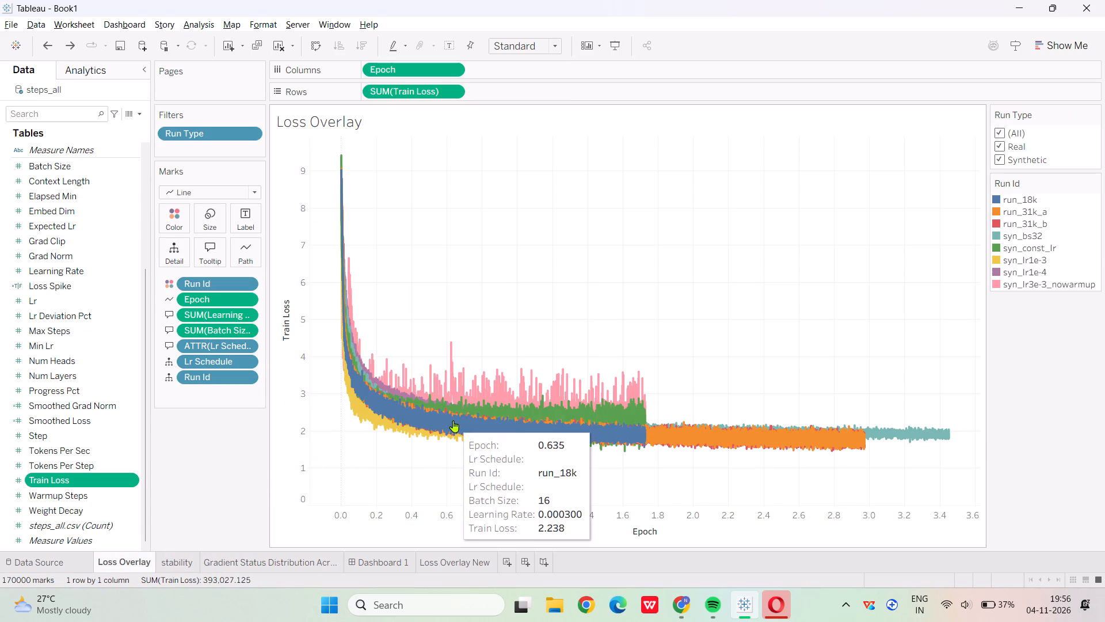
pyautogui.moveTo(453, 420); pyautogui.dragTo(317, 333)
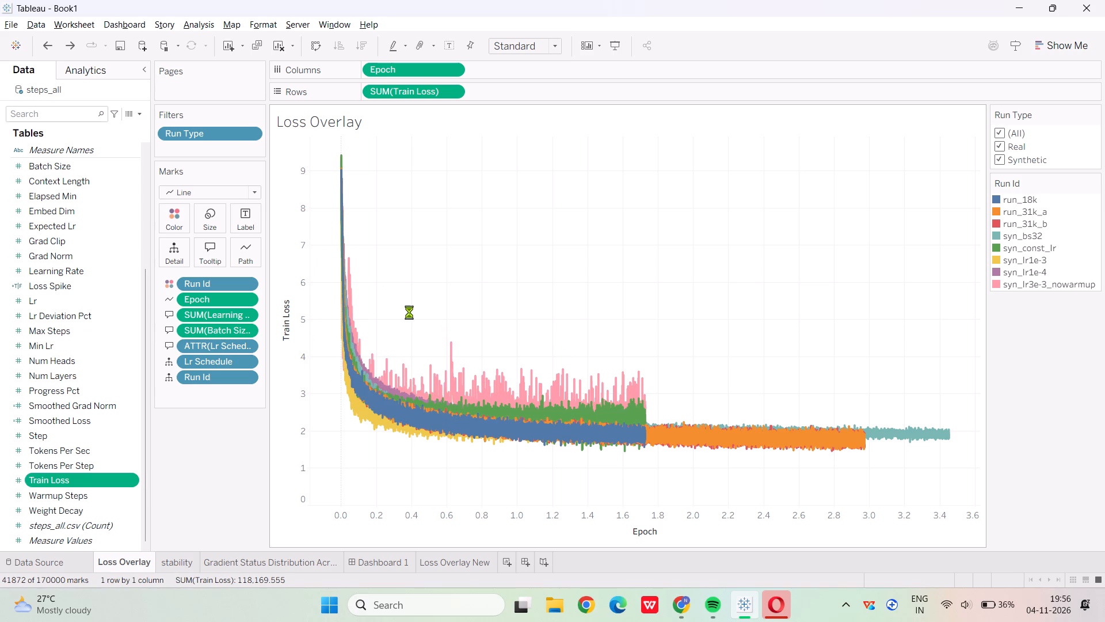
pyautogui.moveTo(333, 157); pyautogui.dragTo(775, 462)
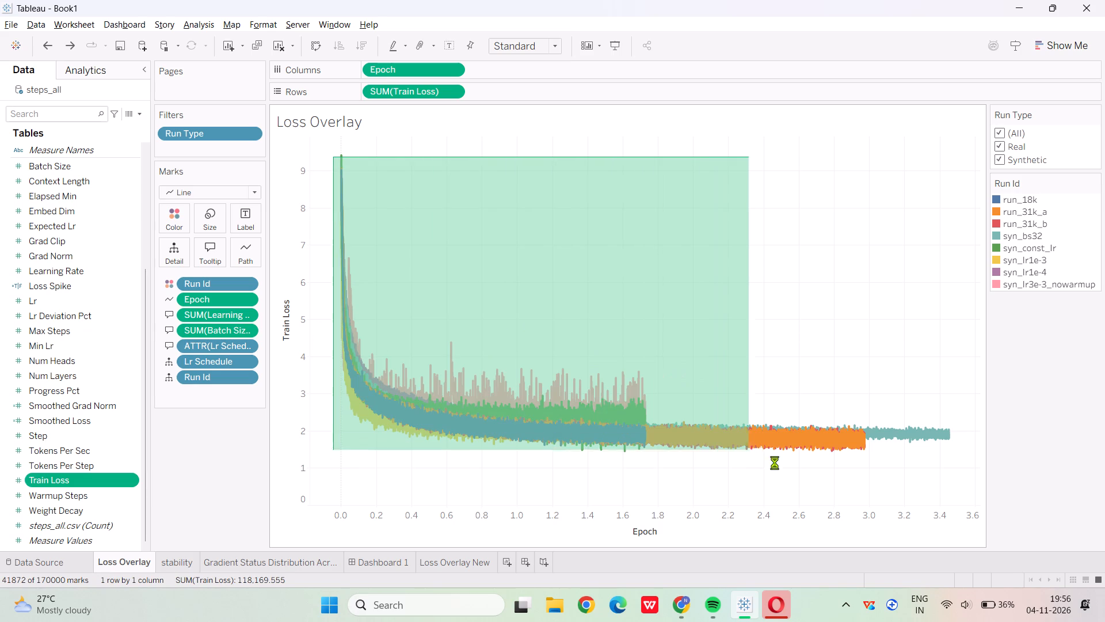
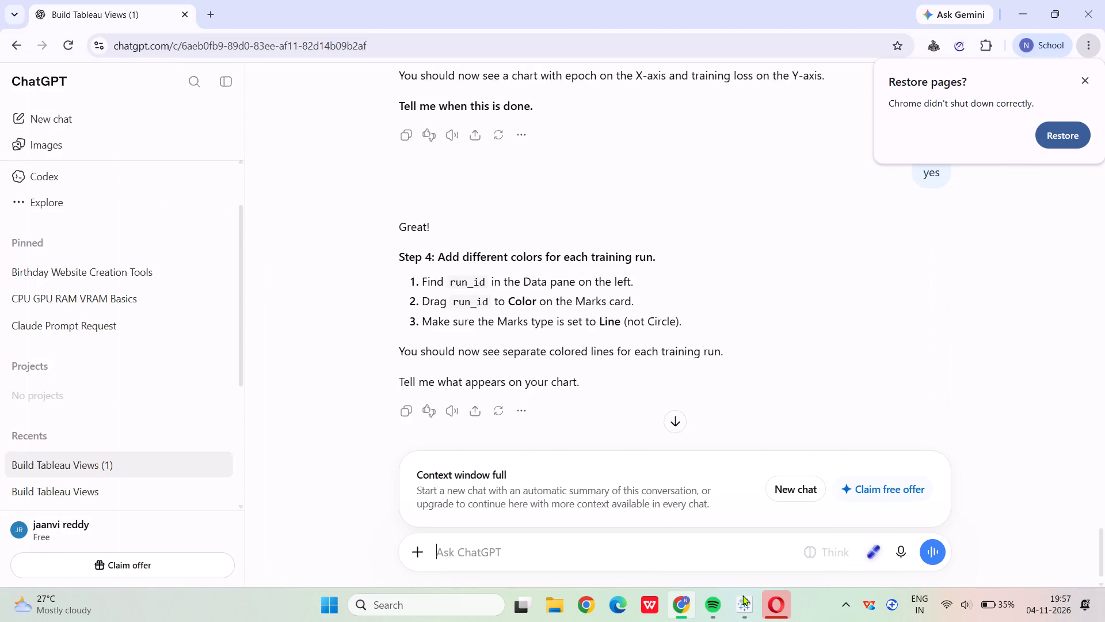
pyautogui.click(742, 596)
pyautogui.doubleClick(742, 596)
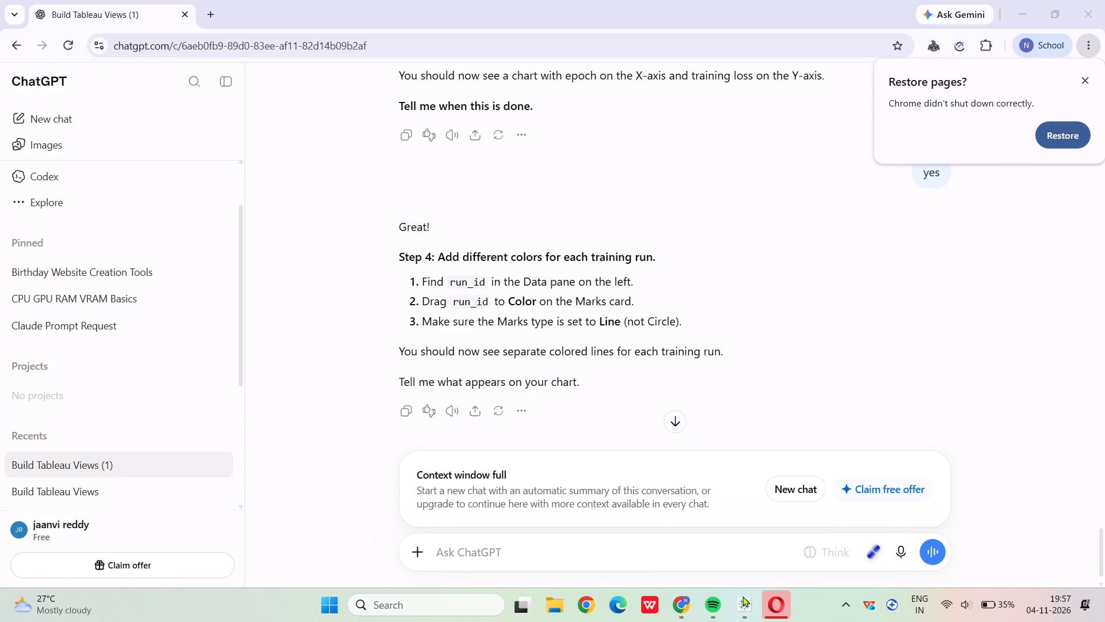
pyautogui.click(742, 596)
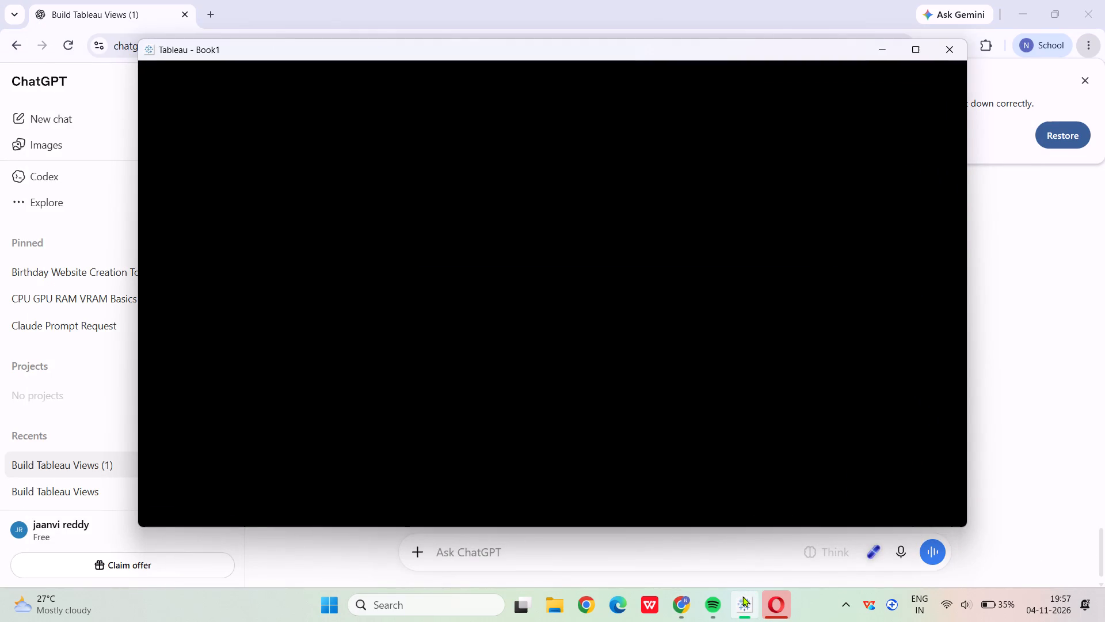
pyautogui.tripleClick(948, 52)
pyautogui.click(948, 52)
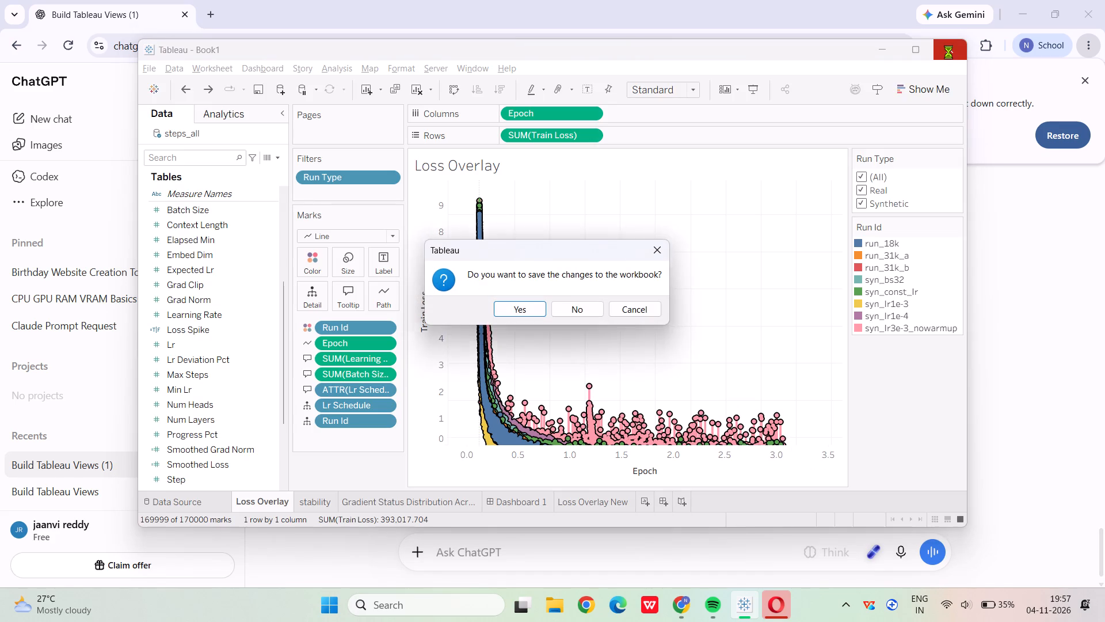
pyautogui.click(532, 314)
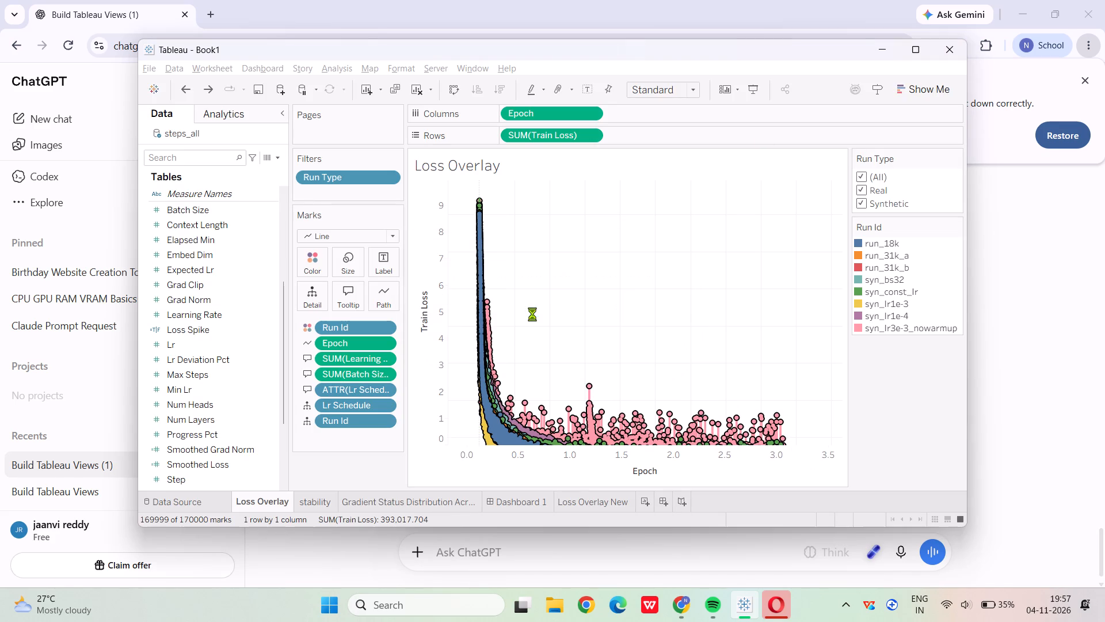
pyautogui.click(953, 48)
pyautogui.click(954, 50)
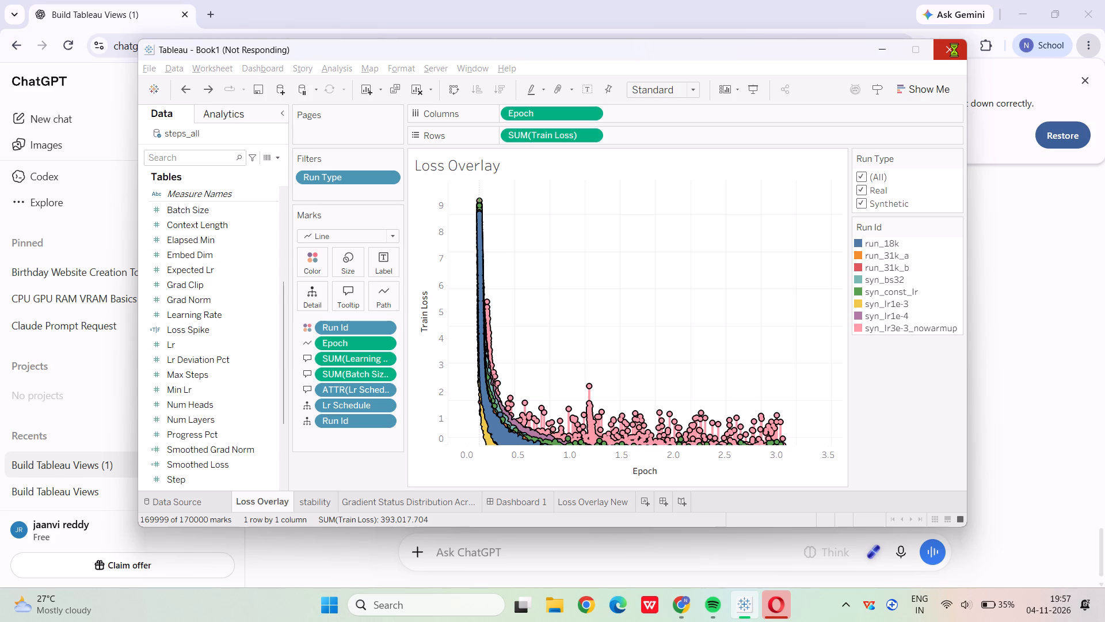
# Close the Chrome window with ChatGPT and the Opera browser window to clear the desktop.
pyautogui.click(1097, 8)
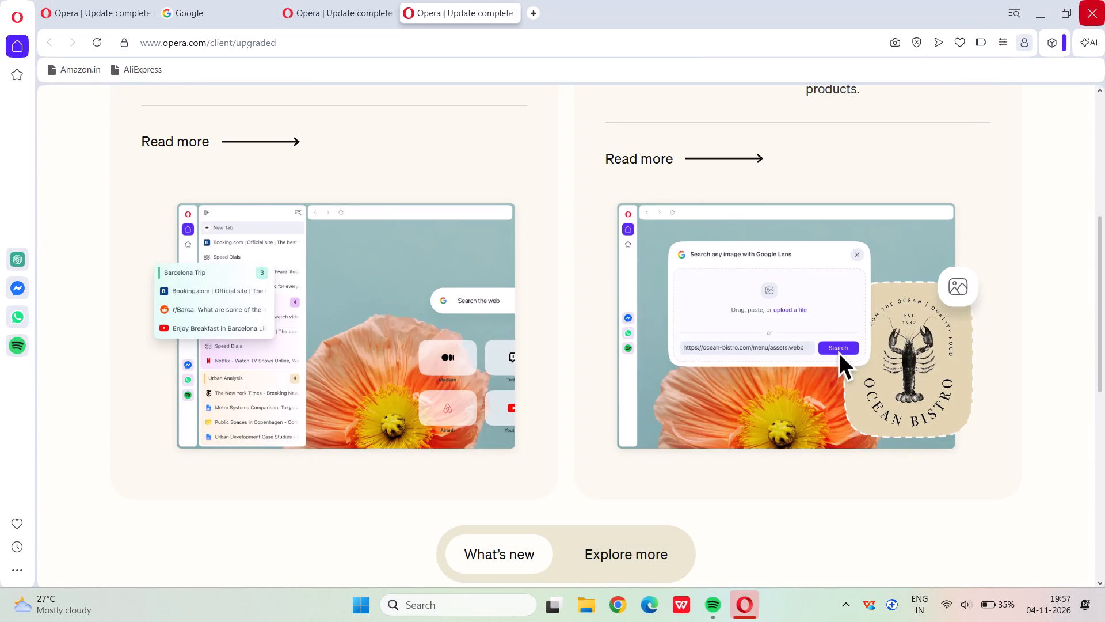
pyautogui.click(1104, 1)
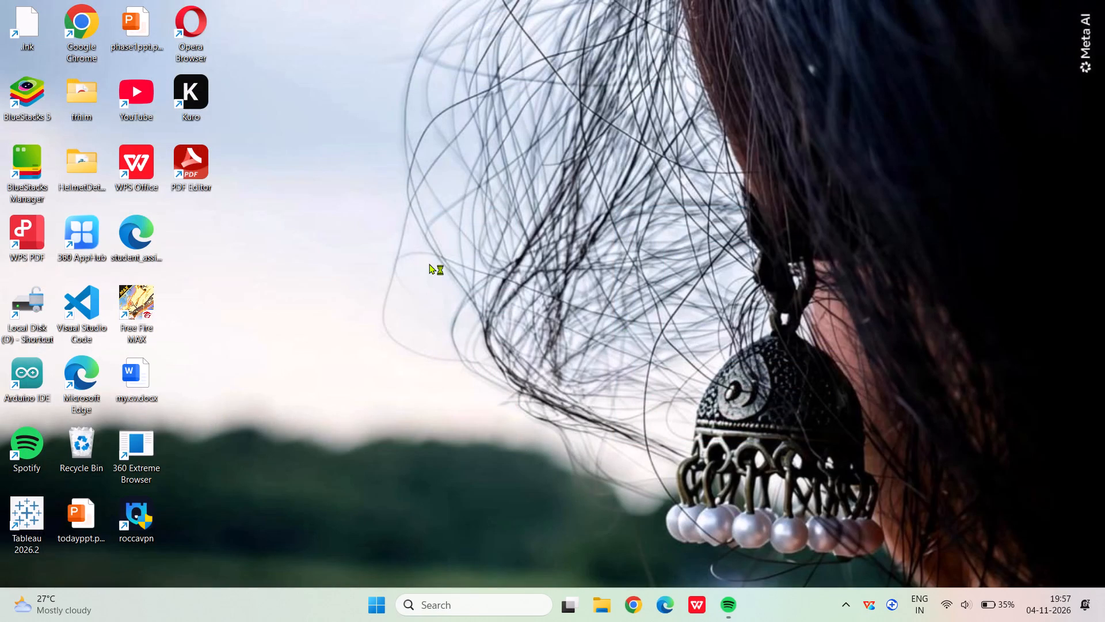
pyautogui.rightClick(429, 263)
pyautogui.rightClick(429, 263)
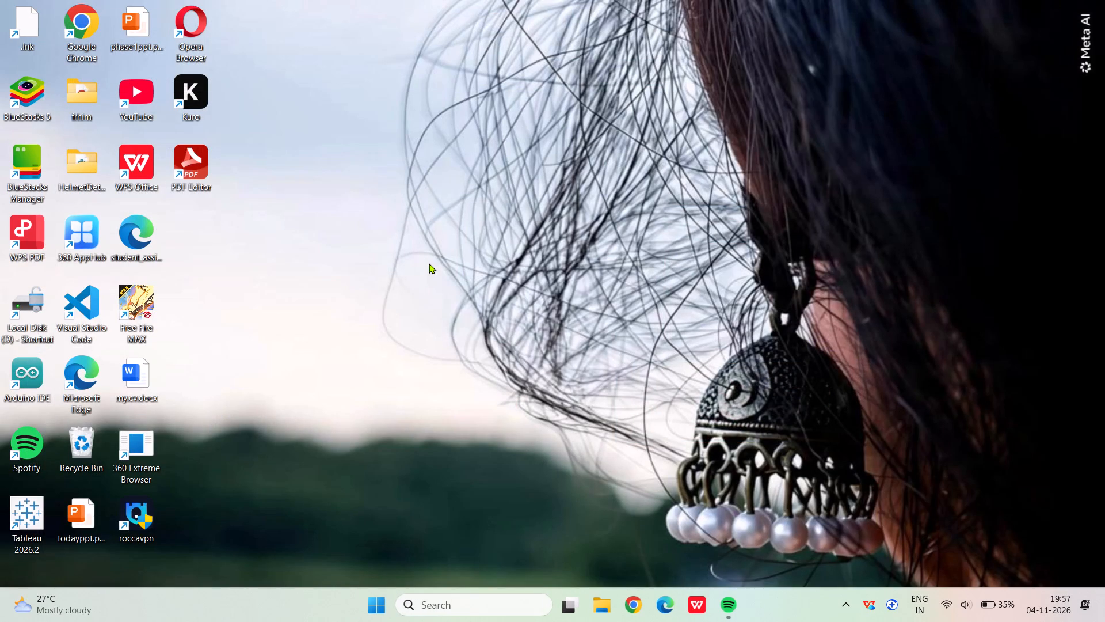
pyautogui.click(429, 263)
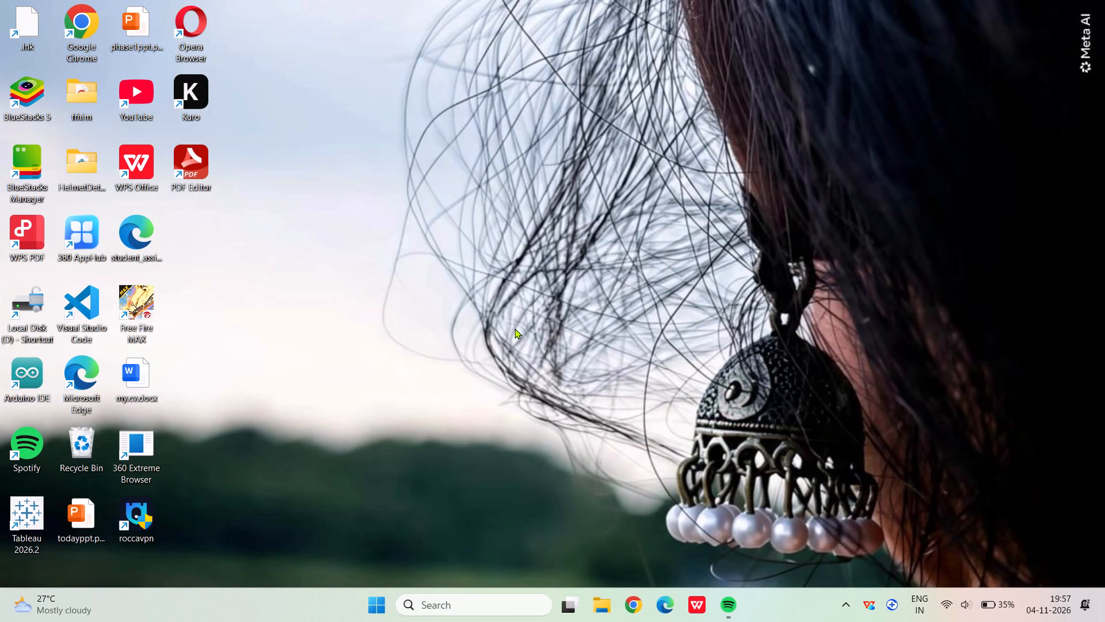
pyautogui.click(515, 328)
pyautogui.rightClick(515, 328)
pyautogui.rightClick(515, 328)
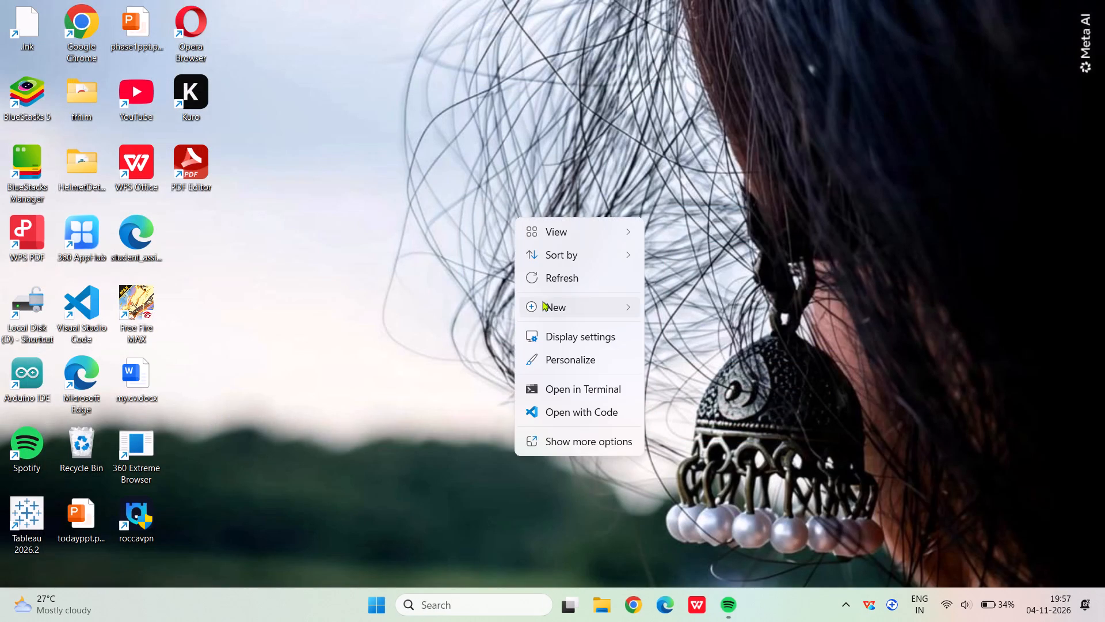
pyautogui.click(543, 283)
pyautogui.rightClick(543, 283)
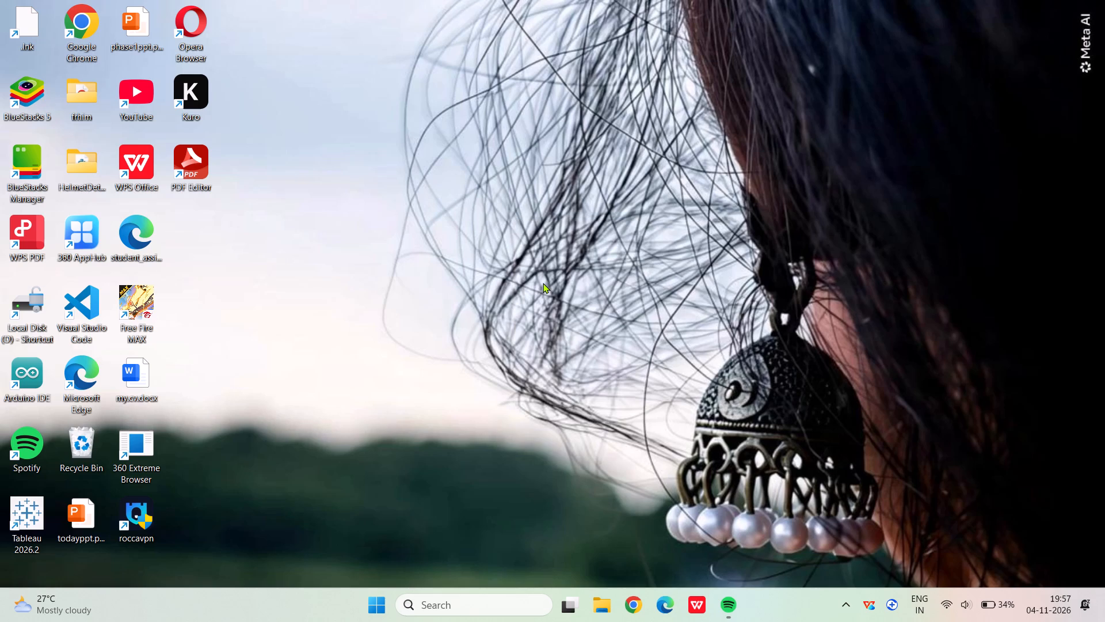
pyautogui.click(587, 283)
# Launch Tableau 2026.2 again from the desktop.
pyautogui.doubleClick(17, 519)
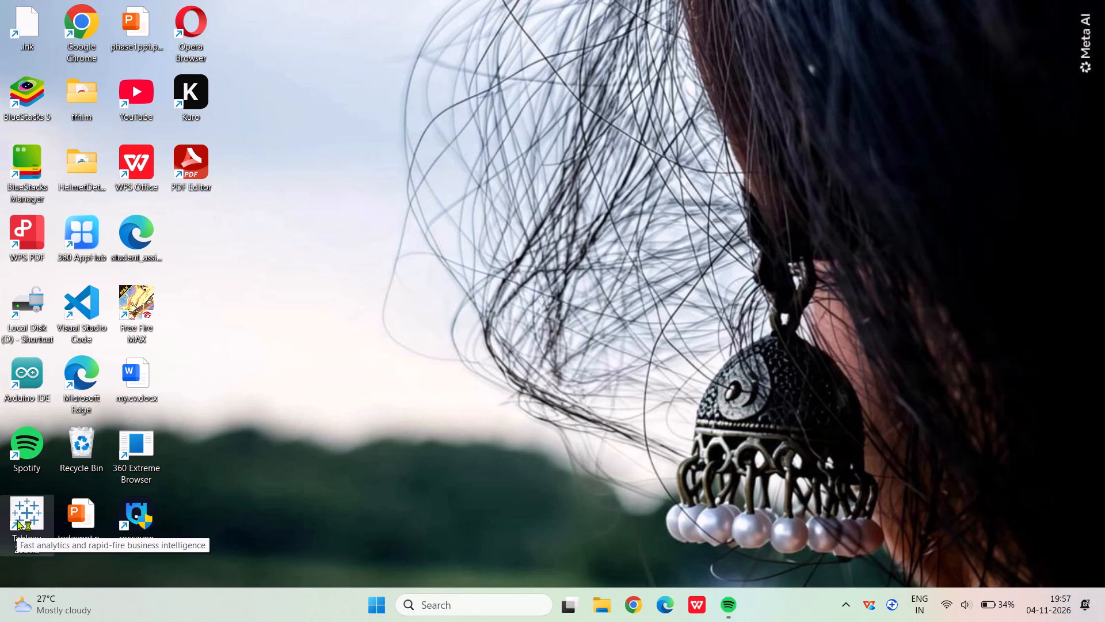
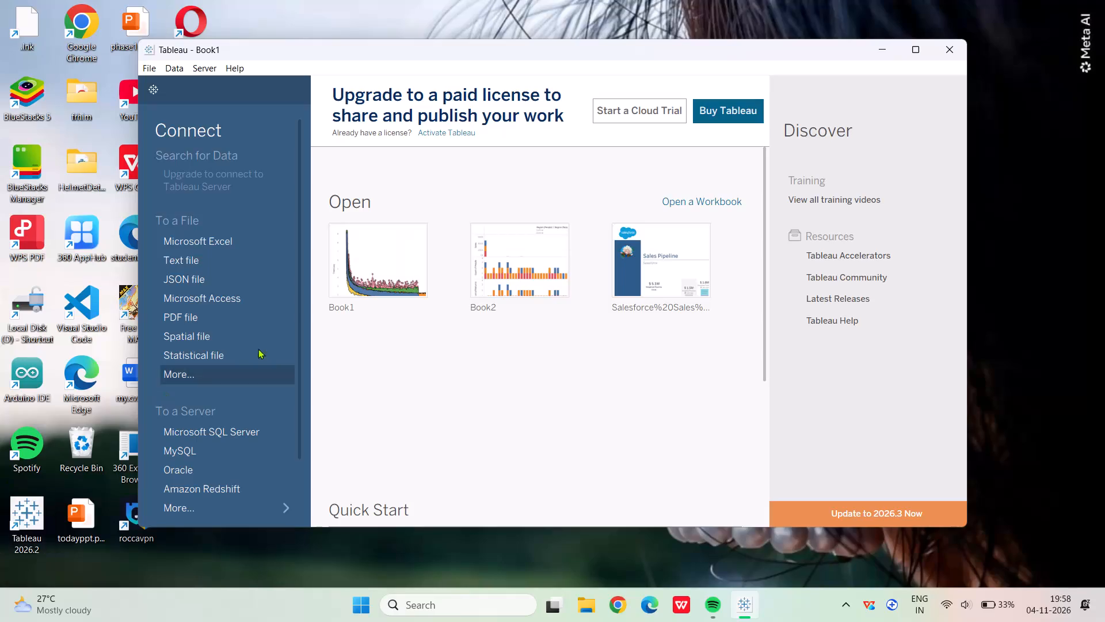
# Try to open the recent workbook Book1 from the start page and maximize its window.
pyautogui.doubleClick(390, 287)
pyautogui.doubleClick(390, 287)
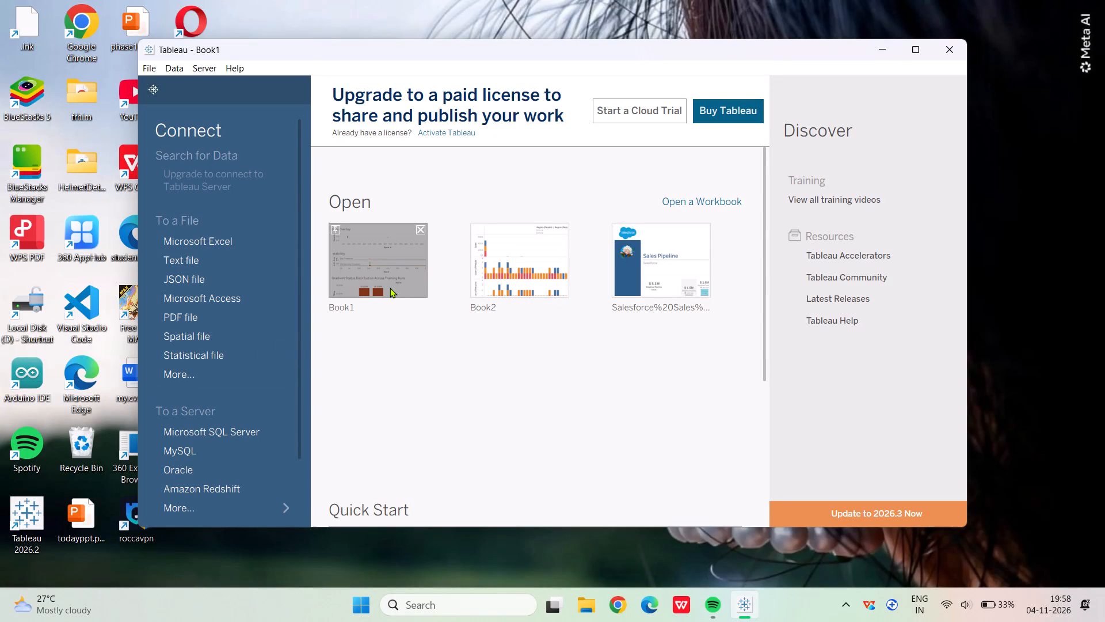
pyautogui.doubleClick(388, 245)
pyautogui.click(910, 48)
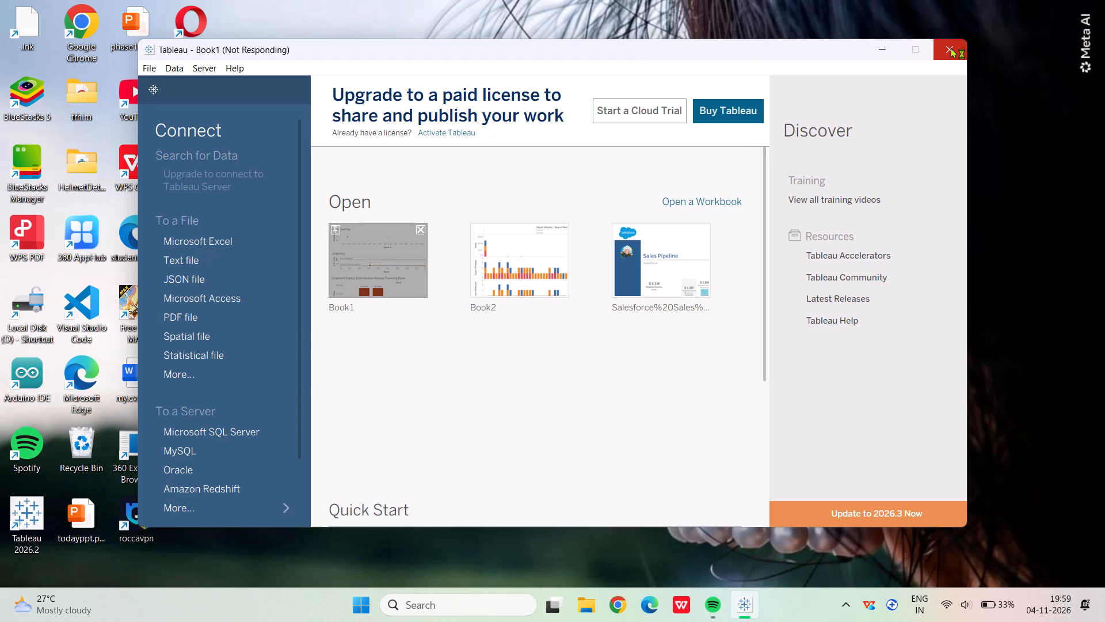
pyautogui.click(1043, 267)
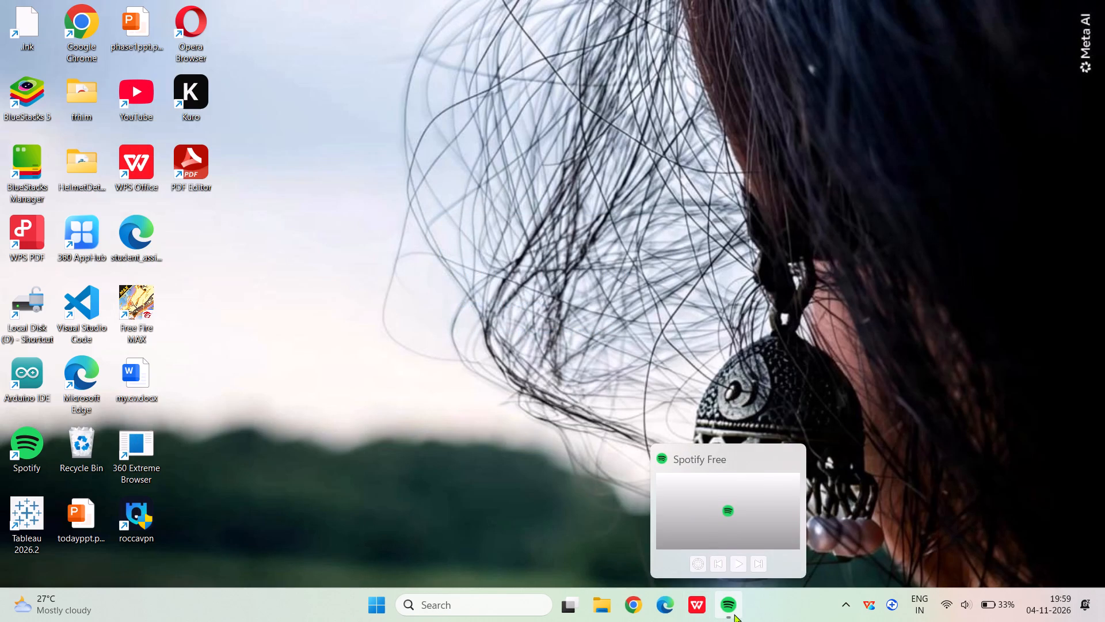
# Close the Spotify window.
pyautogui.click(791, 457)
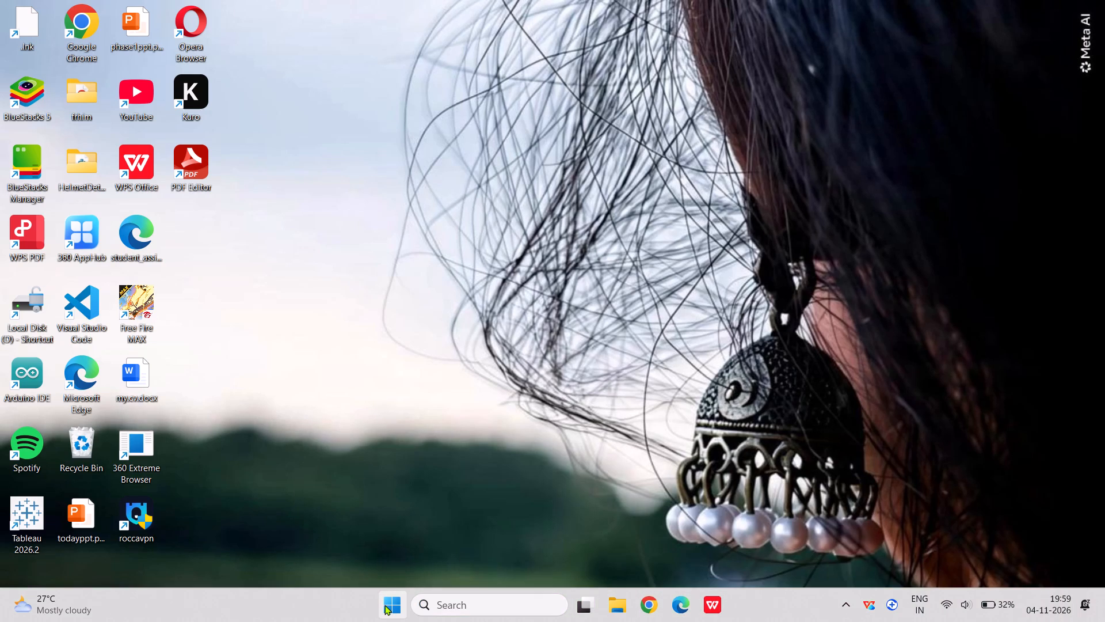
# Restart the computer.
pyautogui.click(384, 605)
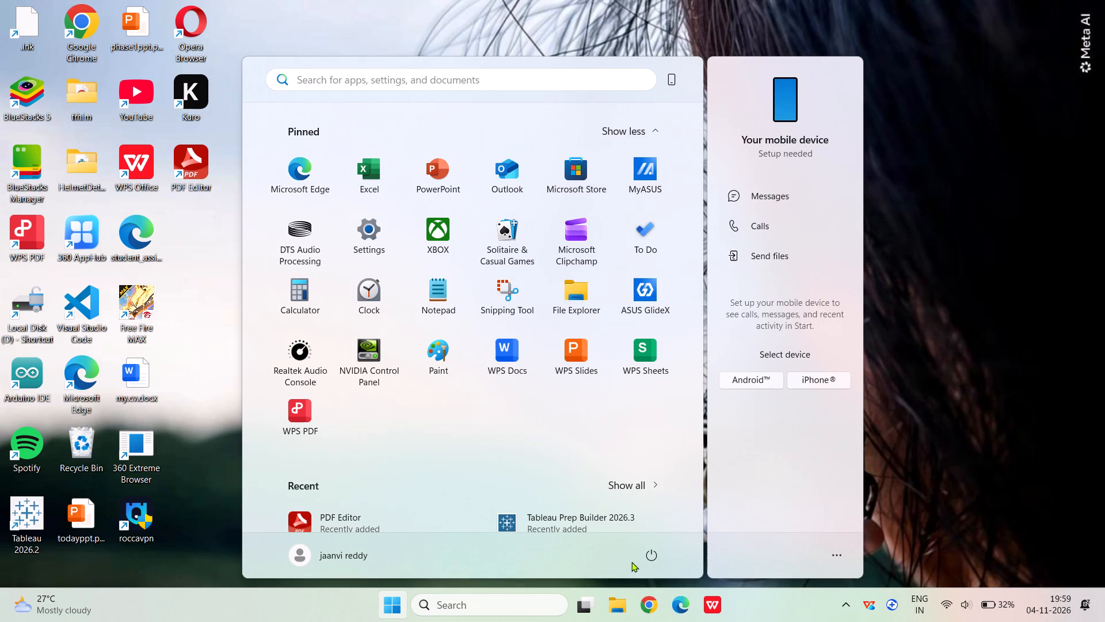
pyautogui.click(645, 558)
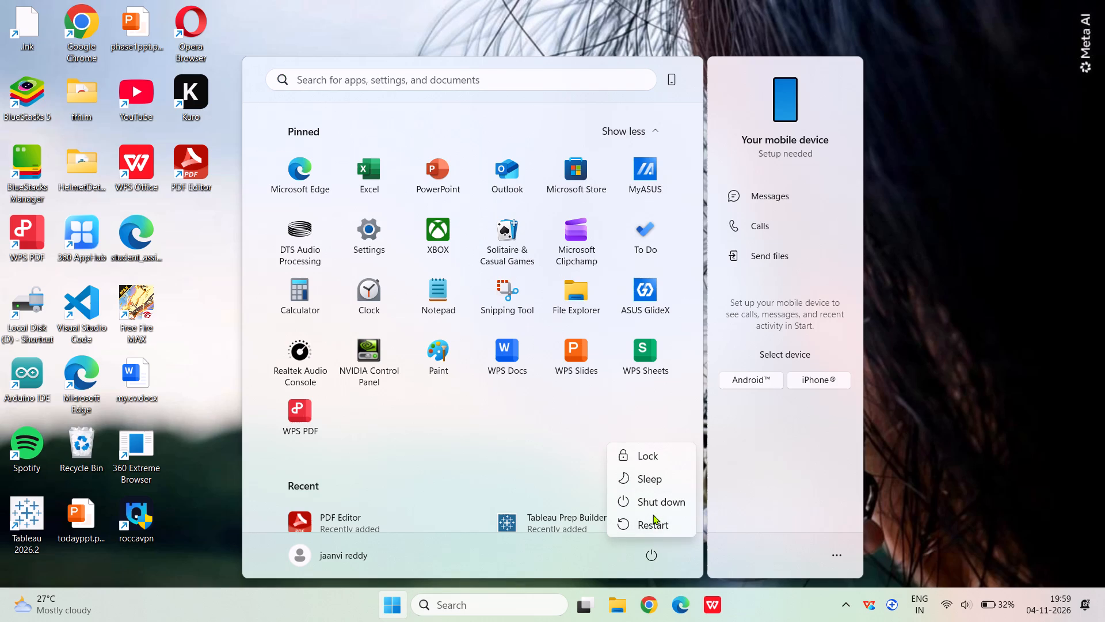
pyautogui.click(655, 519)
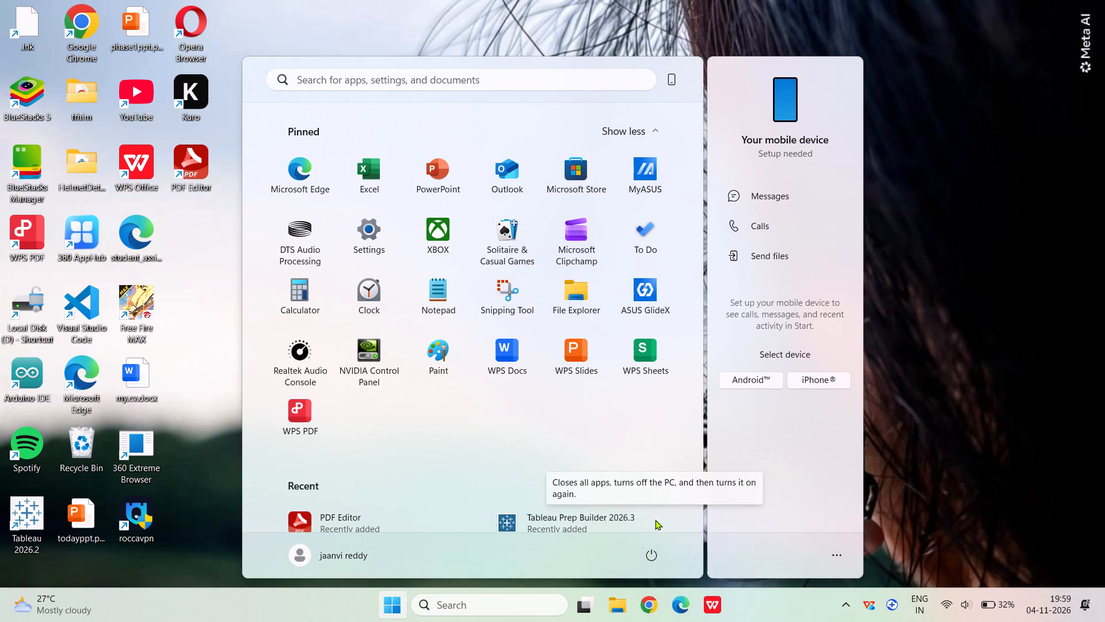